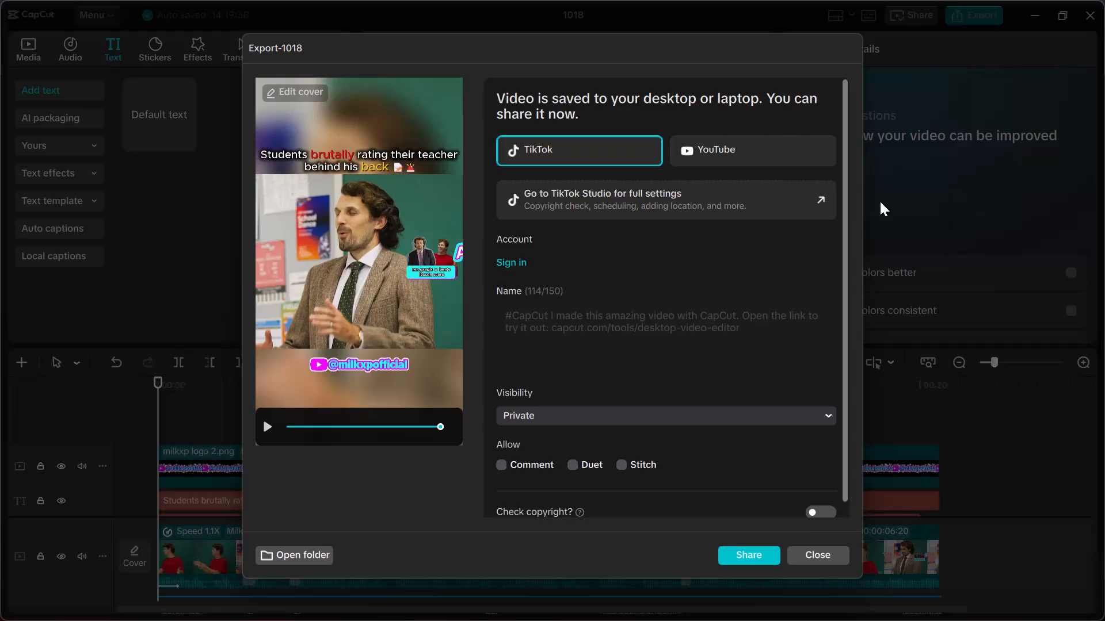
Dismiss the finished export window and close project 1018.
left_click(821, 548)
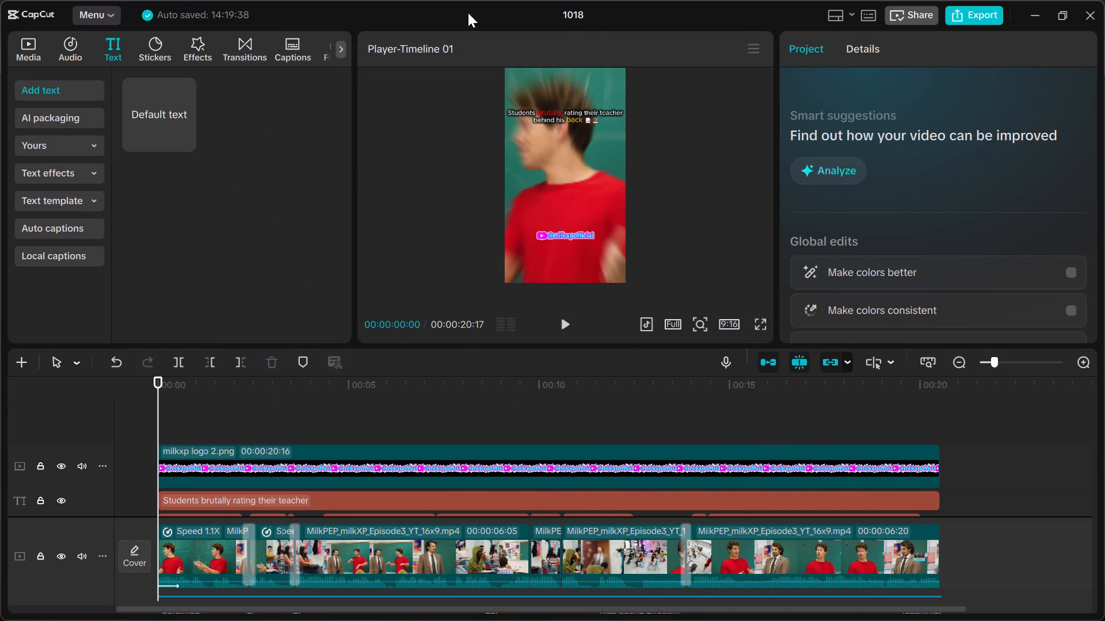
left_click(1094, 11)
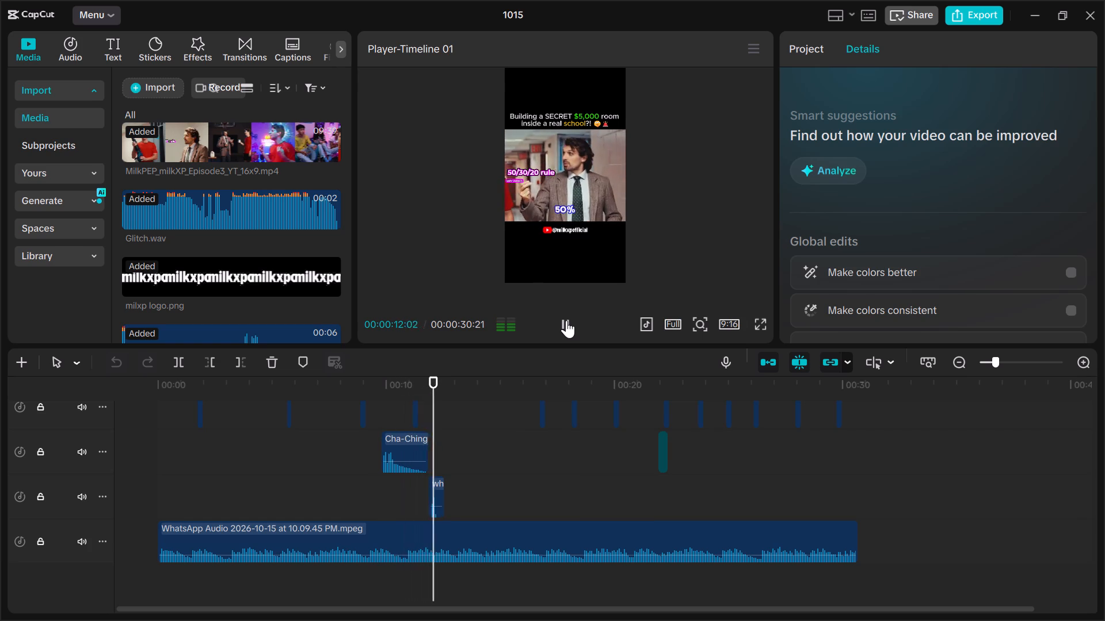
scroll(577, 419, "up", 3)
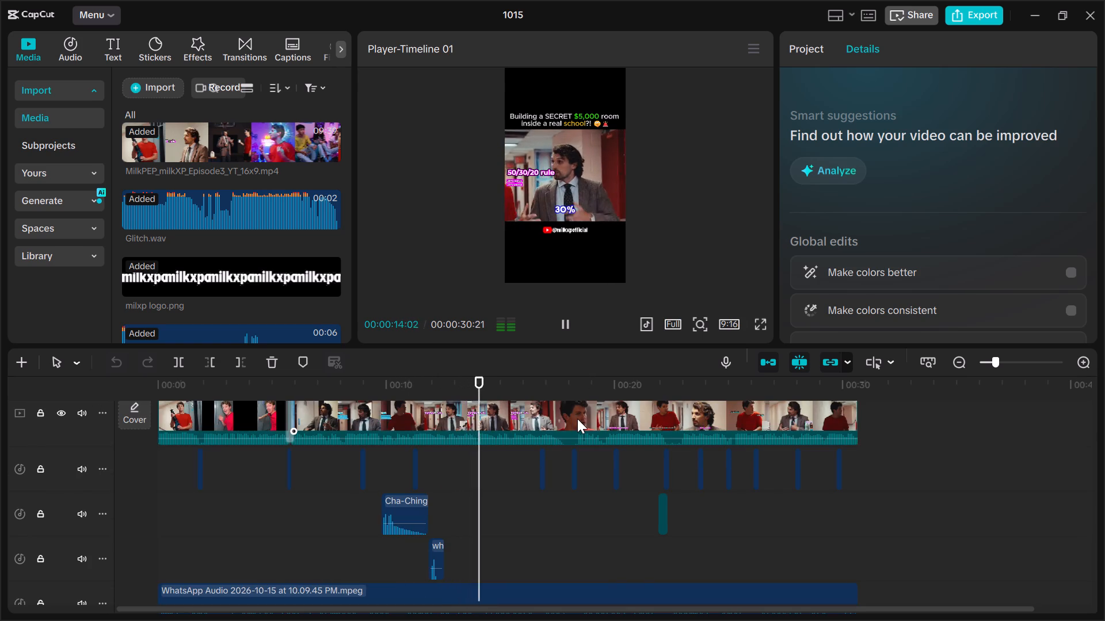
scroll(572, 465, "up", 1)
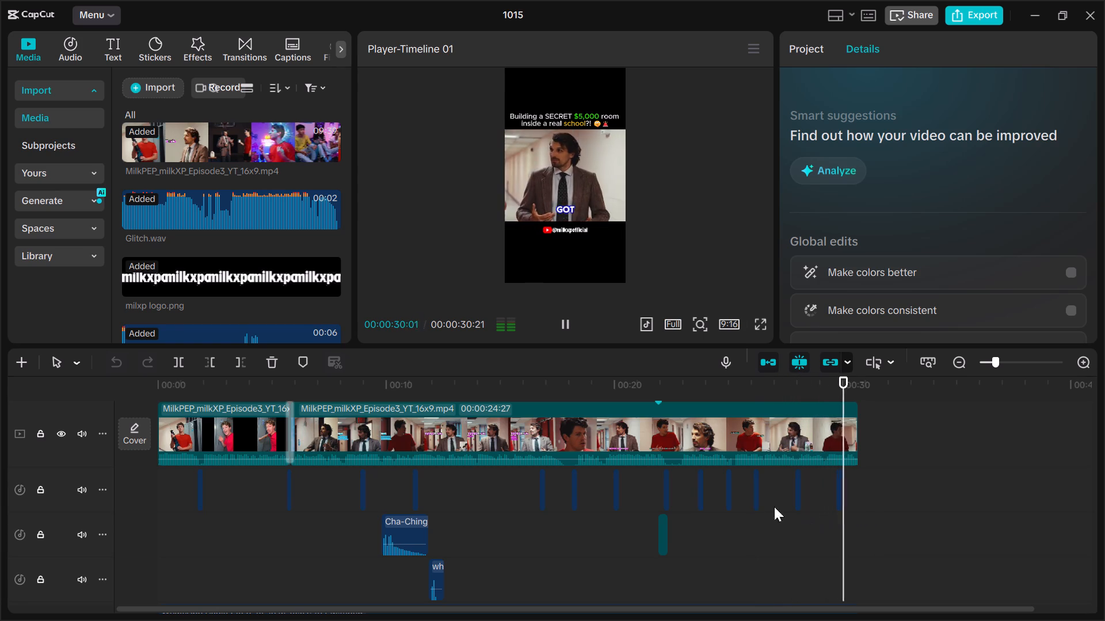
left_click(1099, 12)
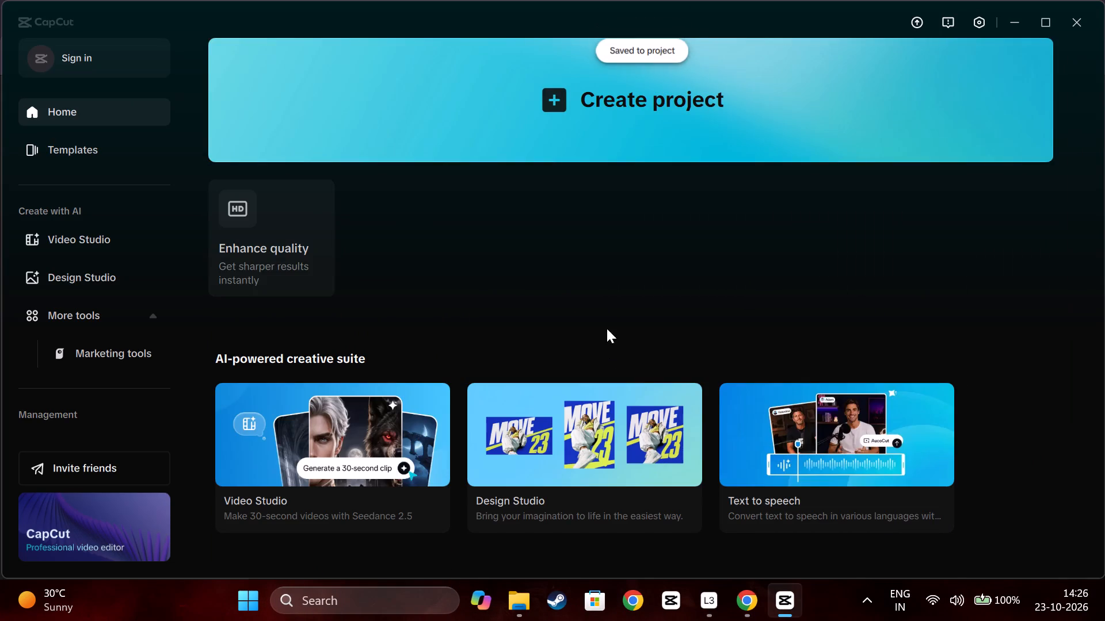
Open project 1014 from the projects list.
scroll(693, 338, "down", 3)
scroll(342, 266, "down", 3)
scroll(547, 297, "down", 2)
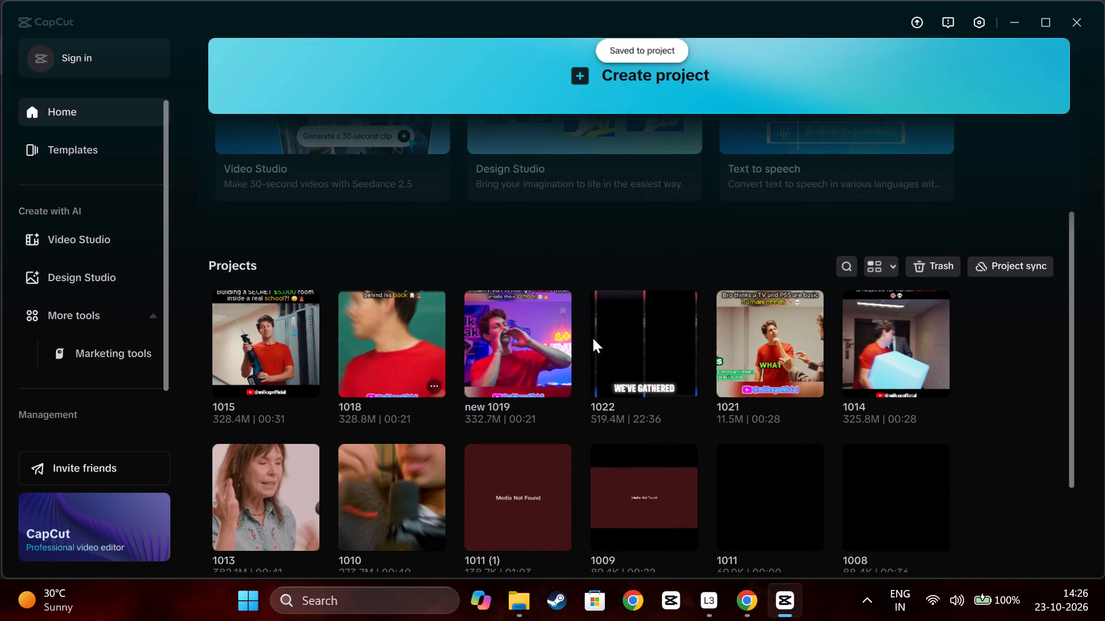
left_click(890, 347)
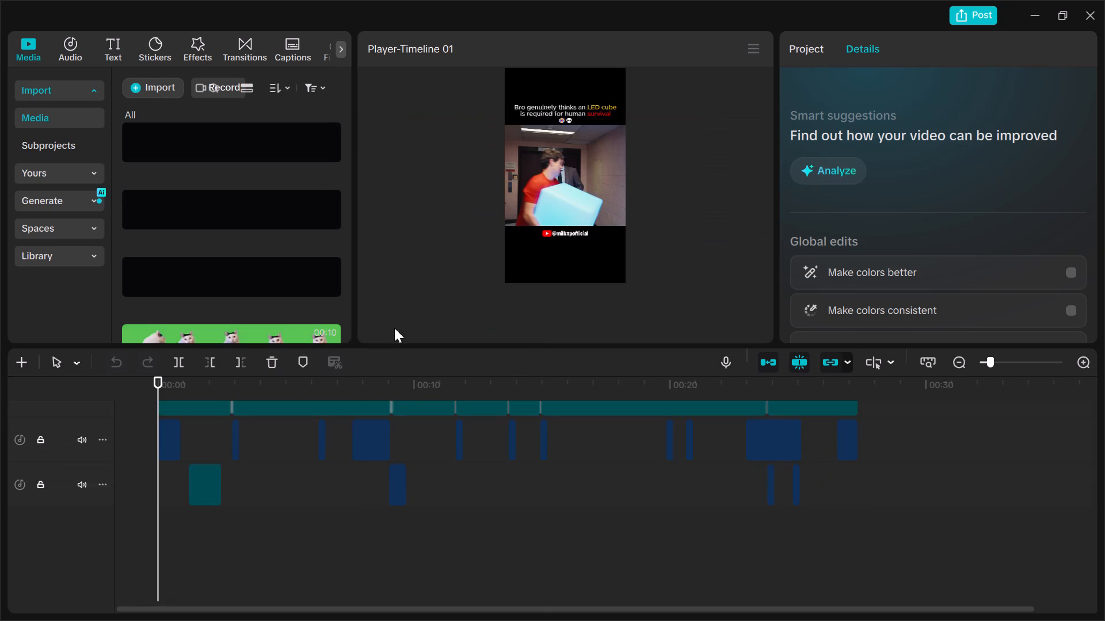
Play about the first ten seconds of the 1014 timeline and return the playhead to the start.
scroll(263, 292, "down", 3)
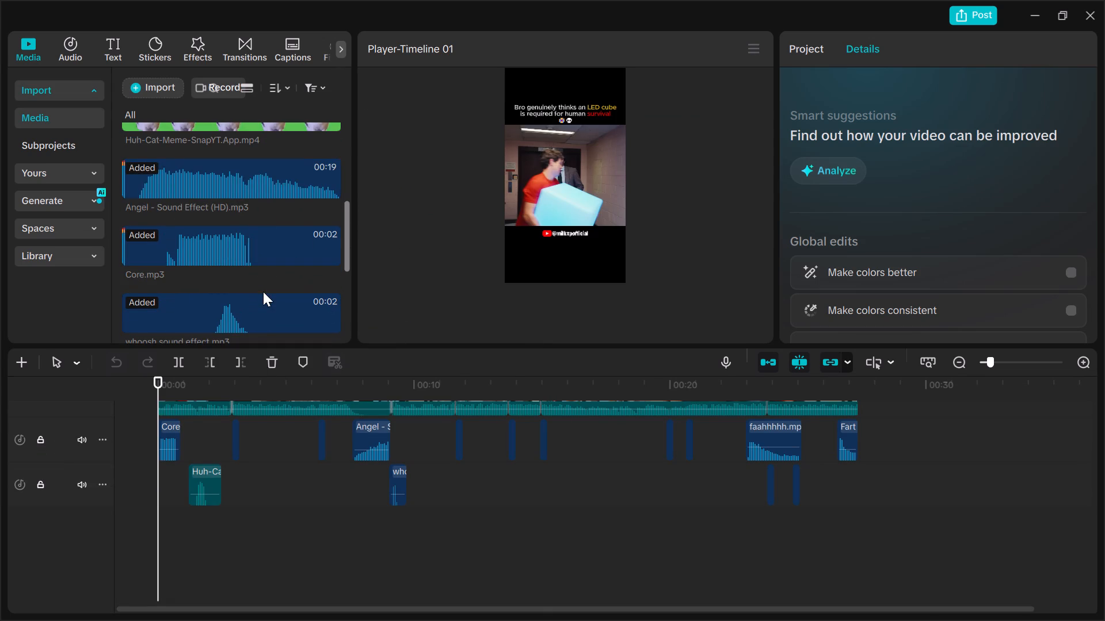
left_click(567, 323)
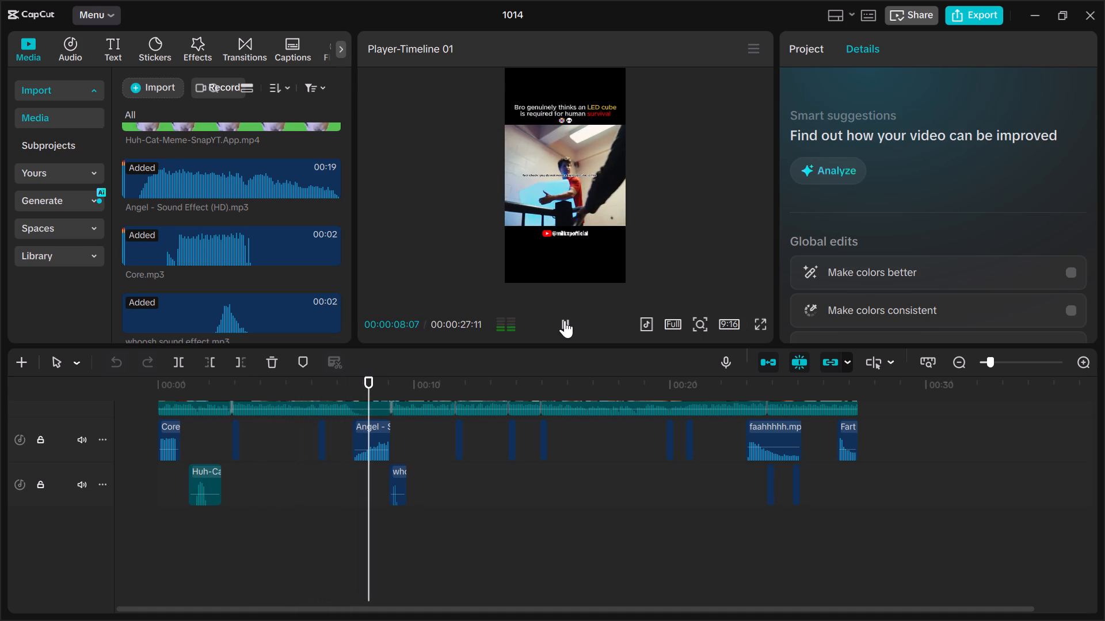
key("space")
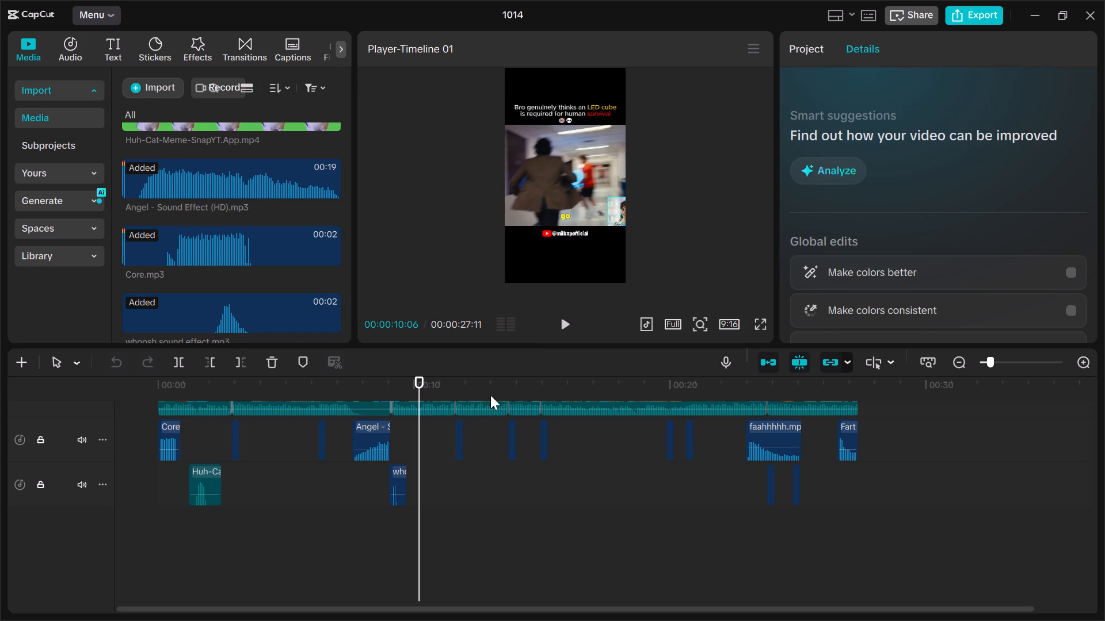
left_click_drag(420, 514, 61, 525)
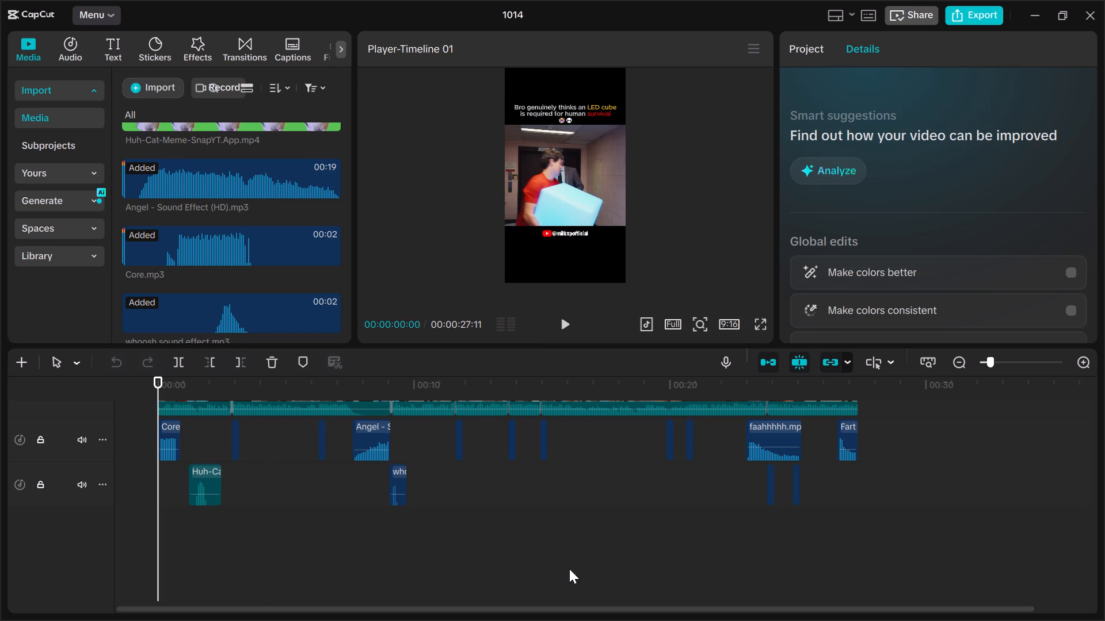
Select all seven MilkPEP clips on the main track and apply the second Blur canvas background to them.
scroll(307, 494, "up", 3)
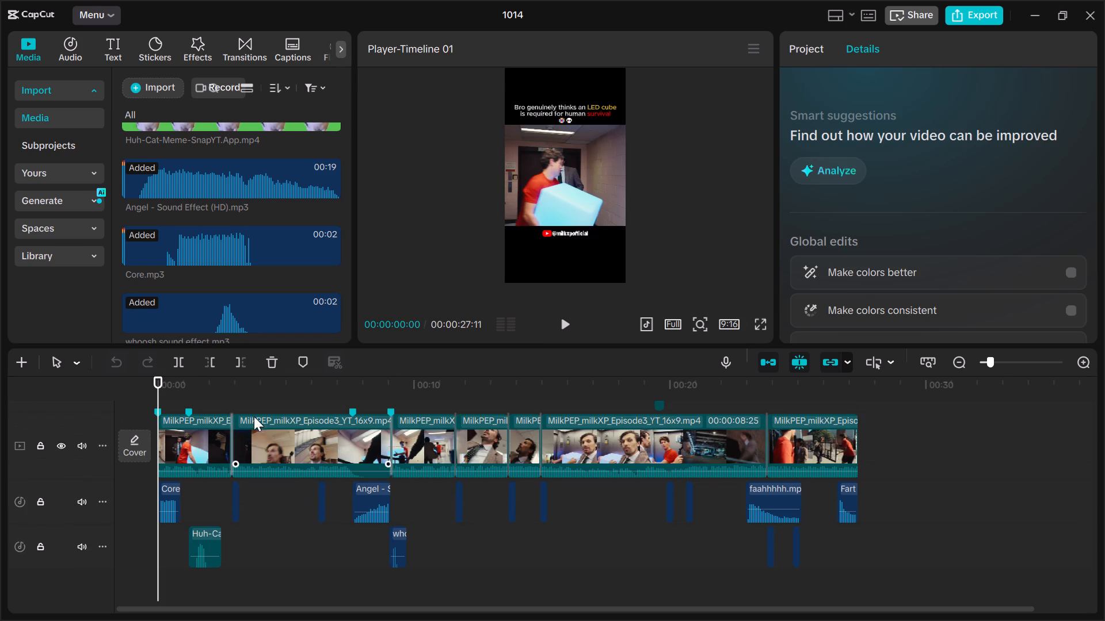
scroll(275, 527, "up", 3)
scroll(271, 438, "up", 3)
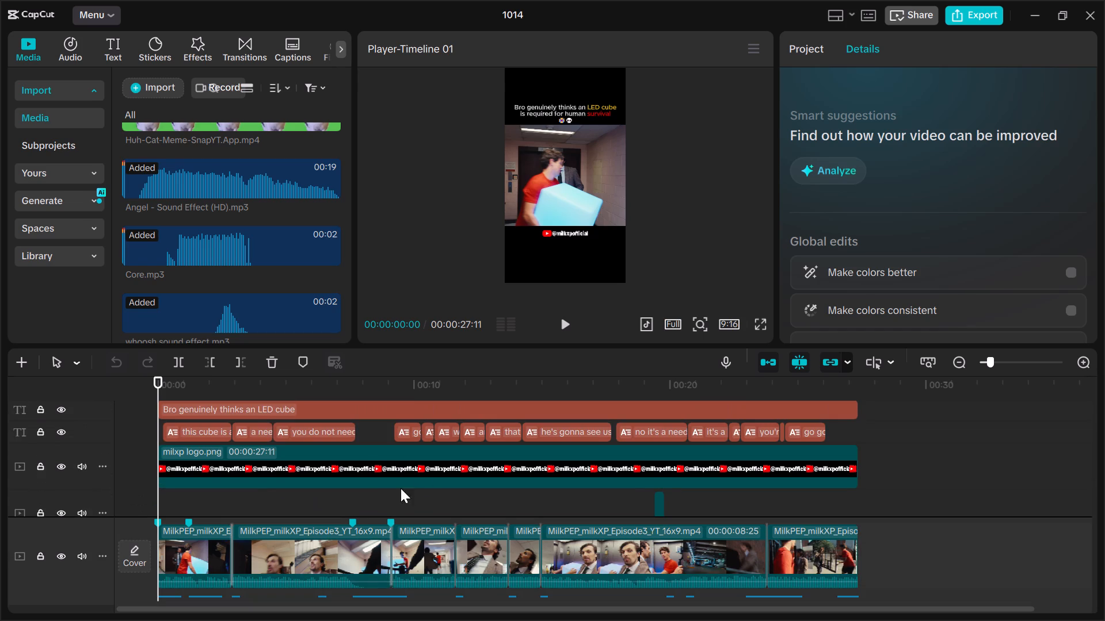
scroll(471, 469, "down", 3)
scroll(397, 471, "down", 2)
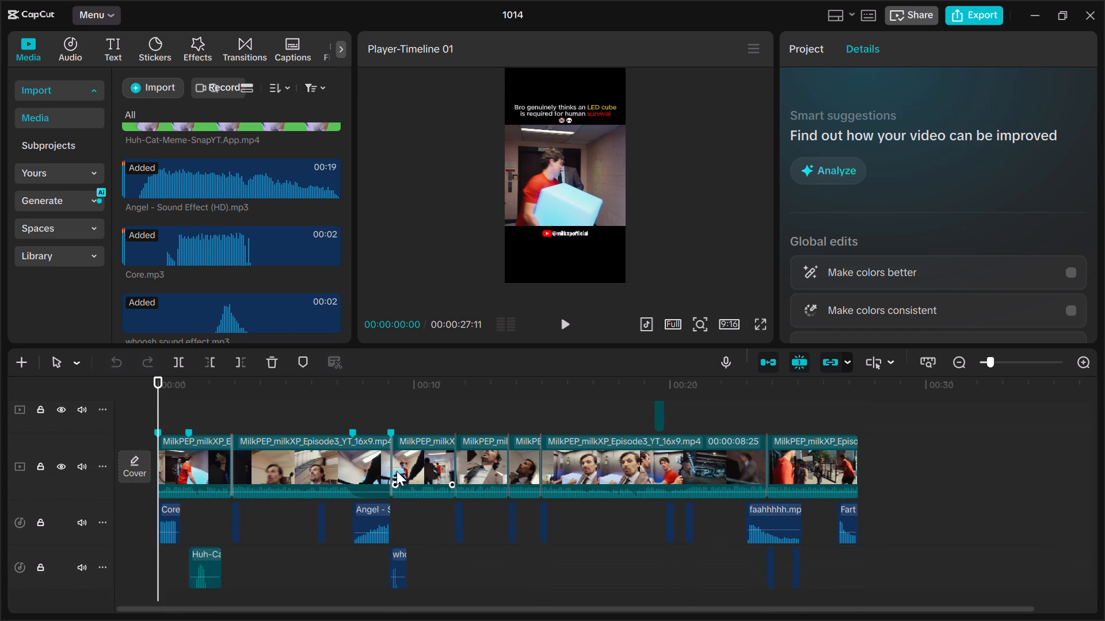
left_click(579, 208)
left_click(293, 473, "ctrl")
left_click(421, 467, "ctrl")
left_click(479, 469, "ctrl")
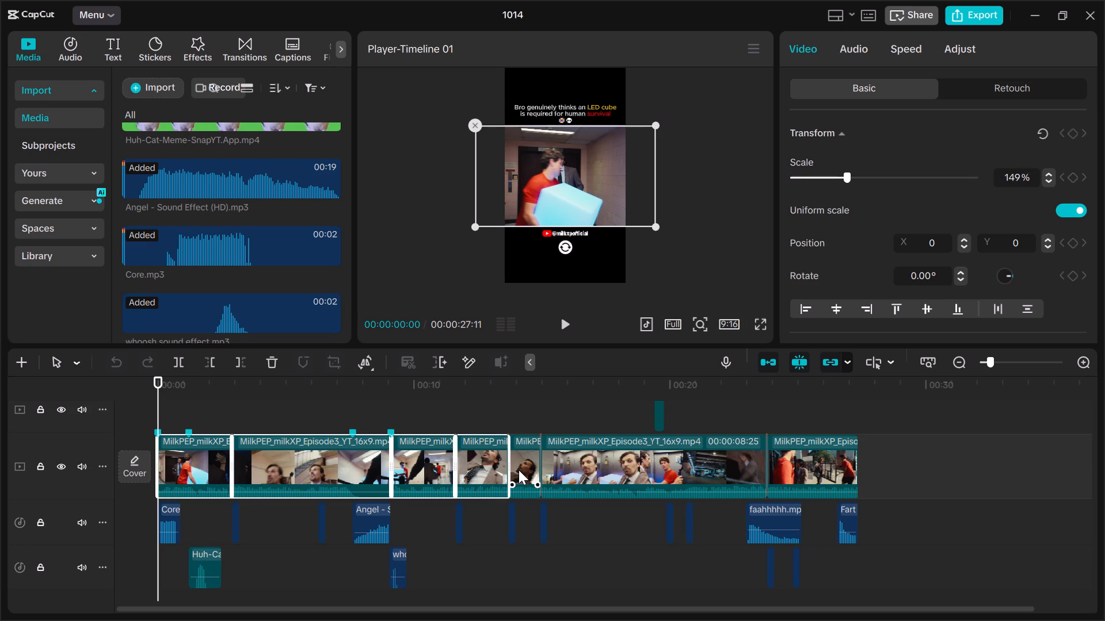
left_click(519, 470, "ctrl")
left_click(570, 460, "ctrl")
left_click(793, 461, "ctrl")
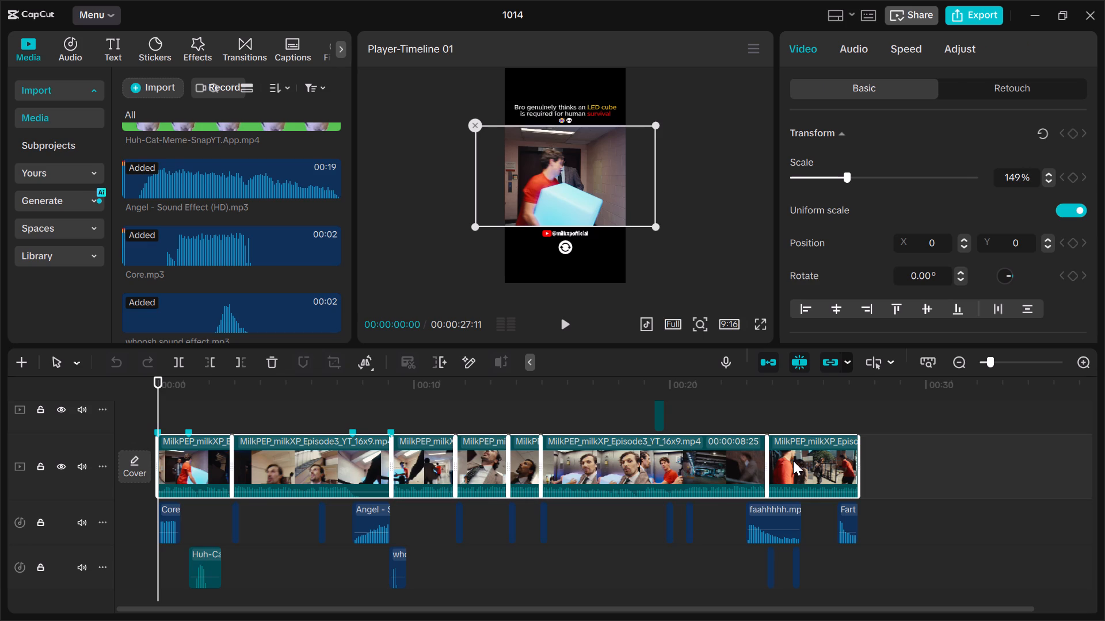
scroll(849, 260, "down", 15)
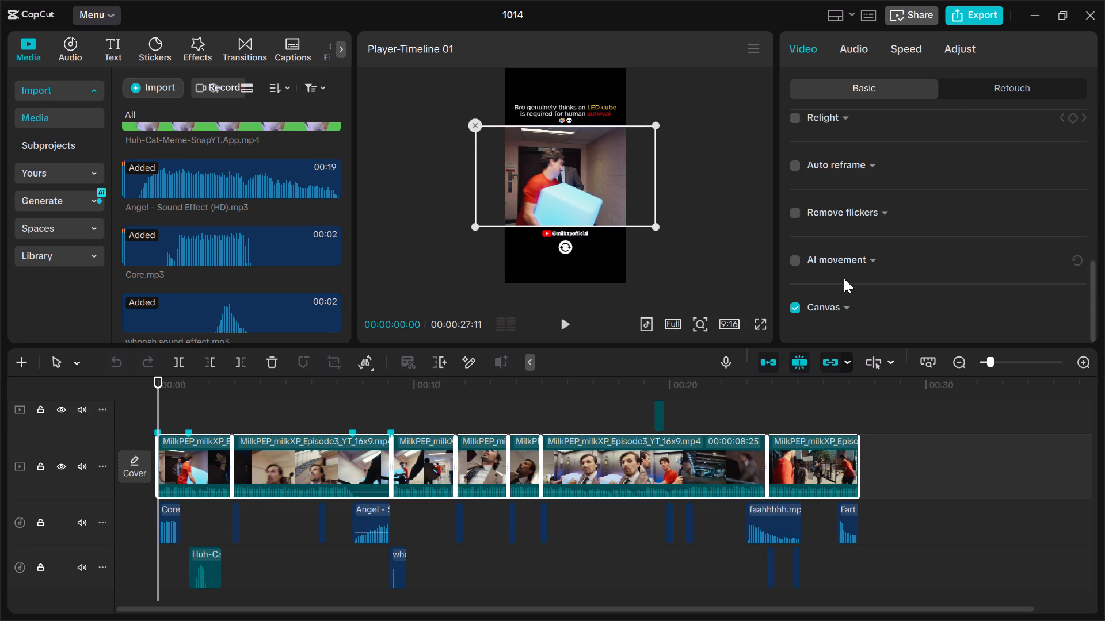
left_click(836, 305)
scroll(920, 319, "down", 3)
left_click(847, 301)
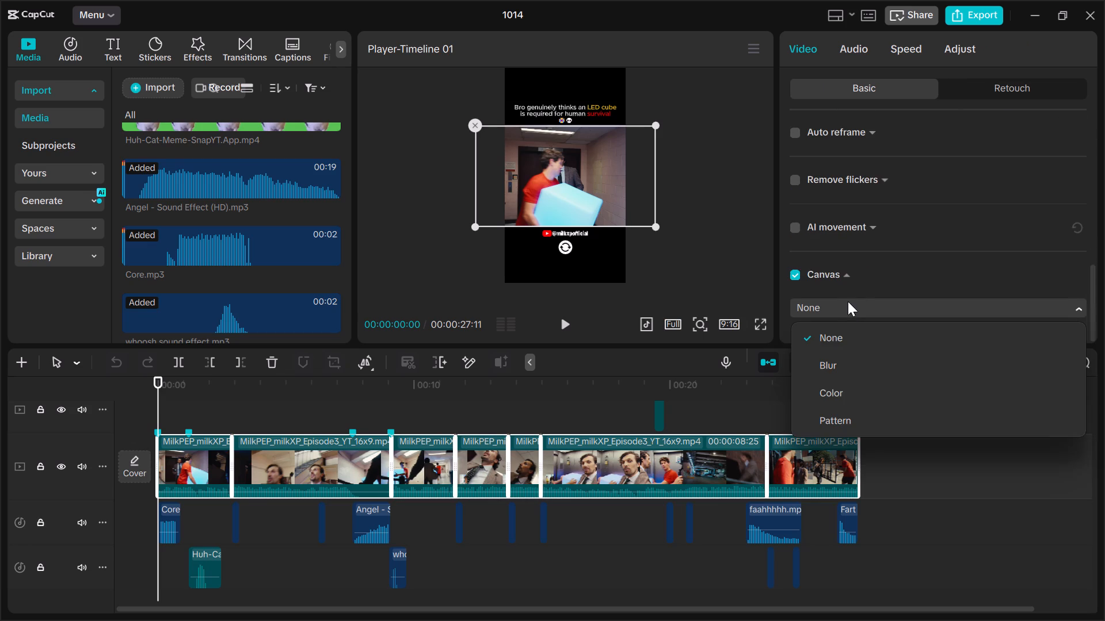
scroll(853, 297, "down", 2)
left_click(835, 371)
scroll(901, 258, "down", 3)
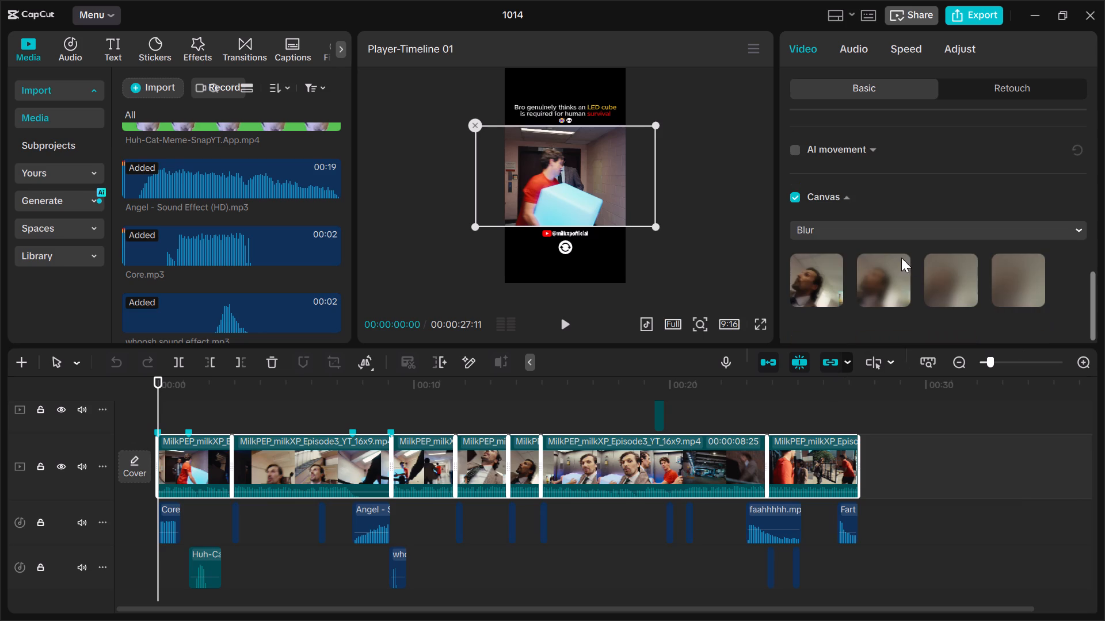
left_click(866, 282)
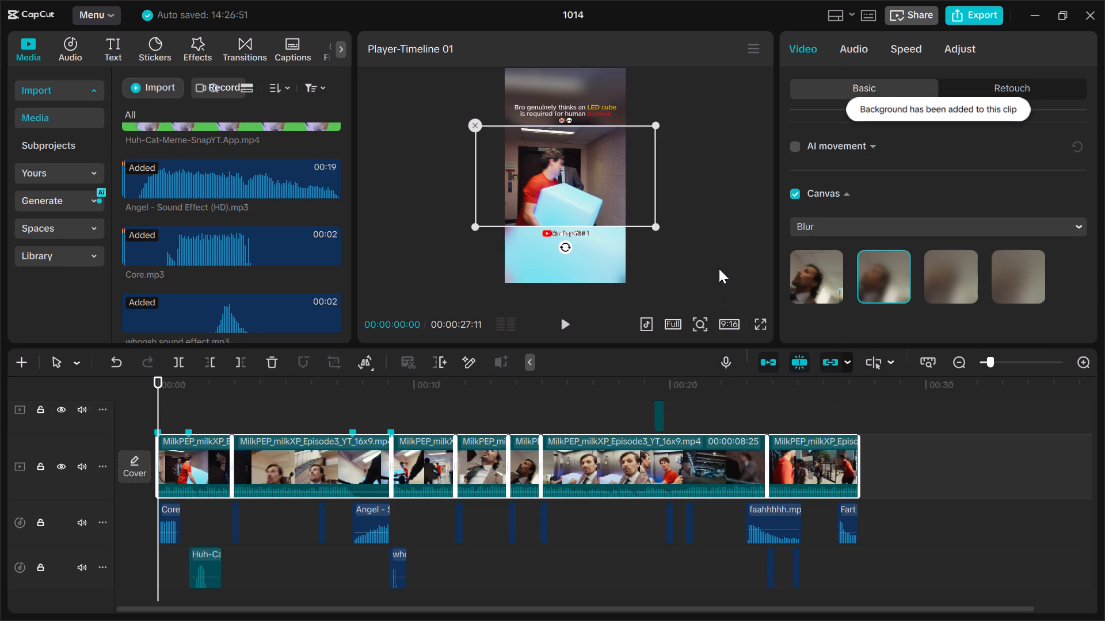
left_click(719, 269)
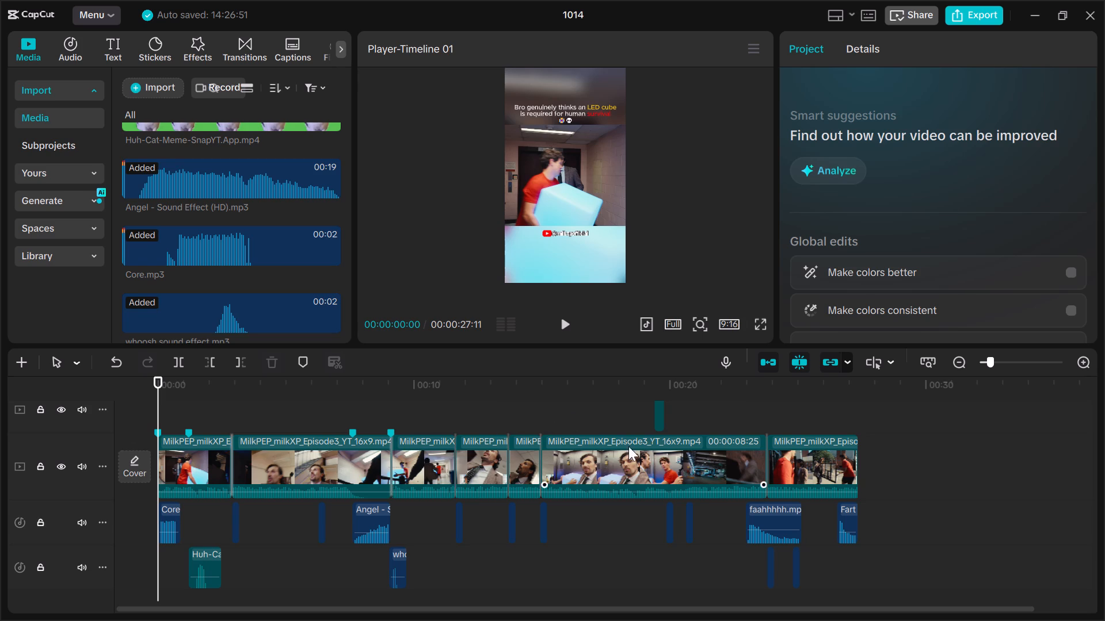
Preview the opening of the video full screen from the start to check the blurred background.
scroll(568, 556, "up", 4)
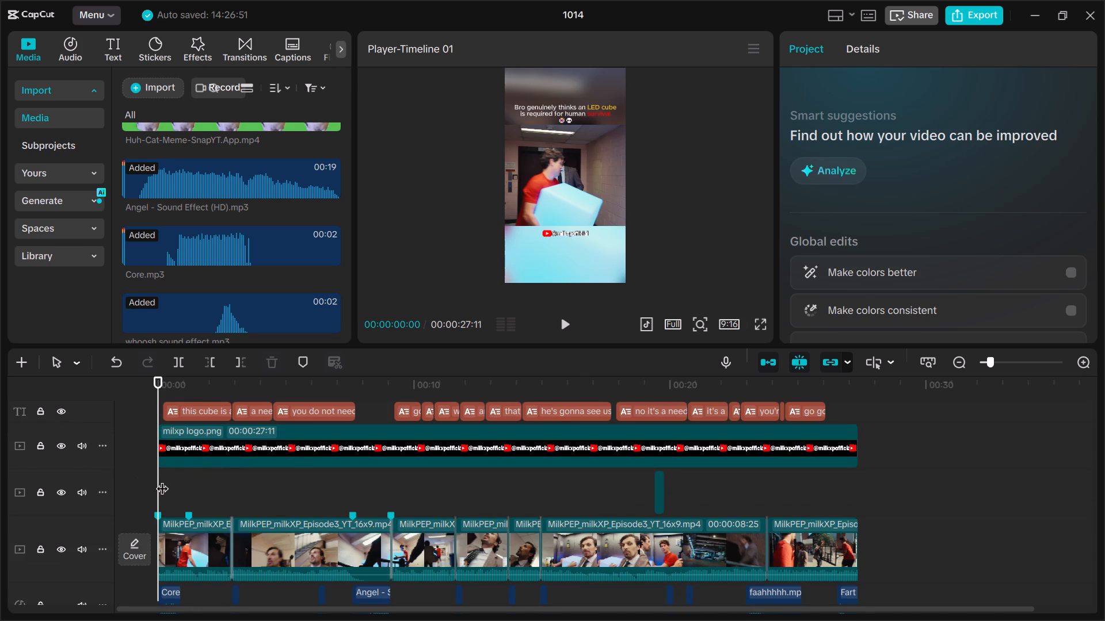
left_click_drag(160, 480, 23, 497)
left_click(759, 327)
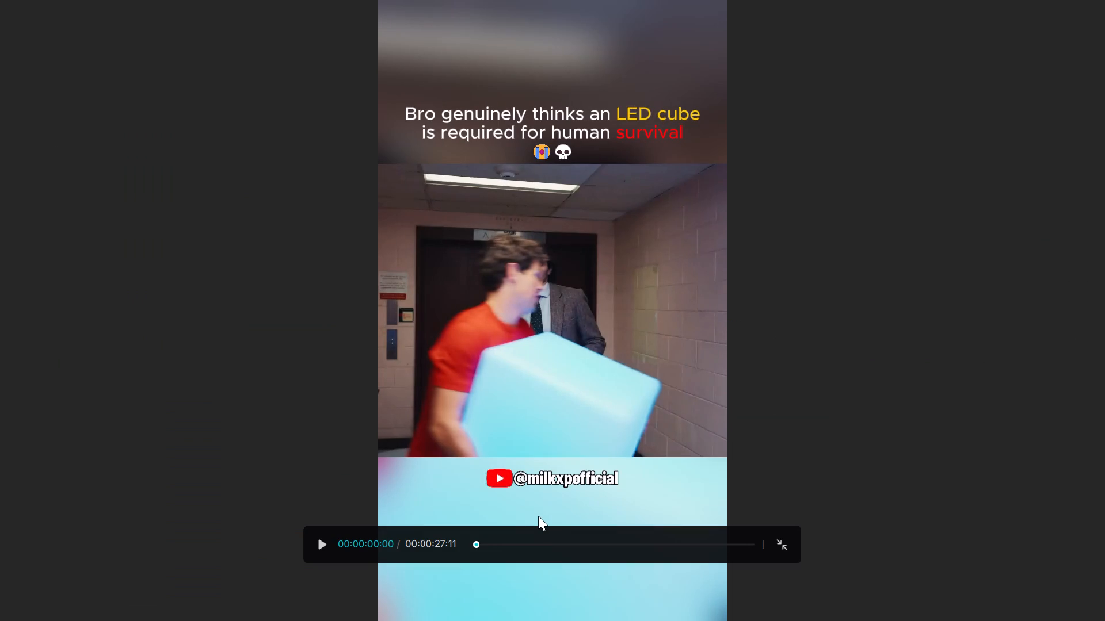
key("space")
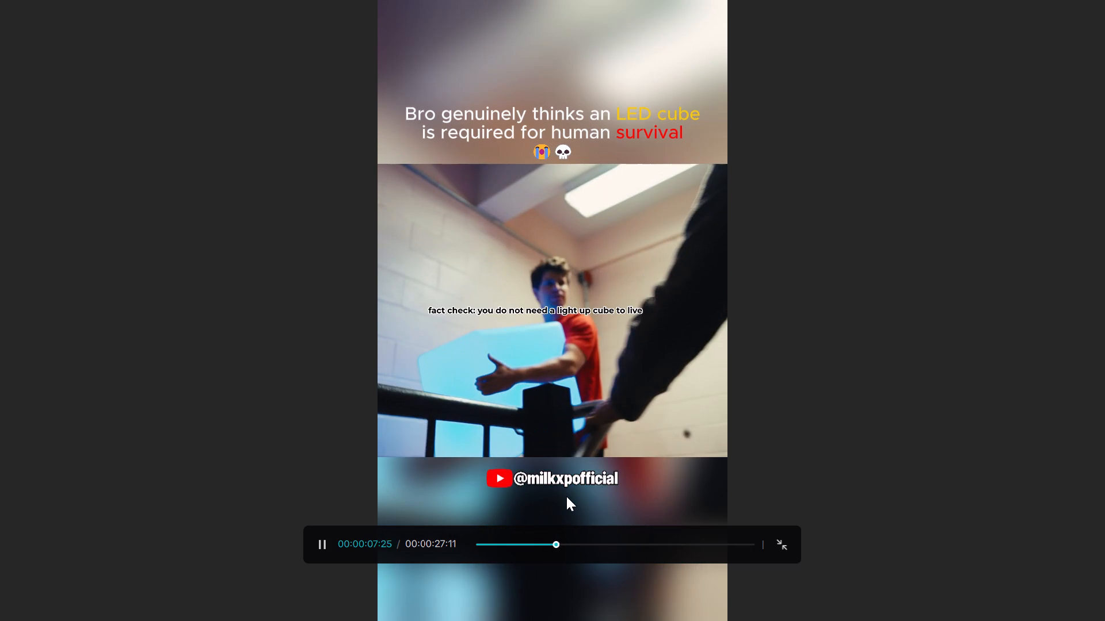
key("space")
key("Escape")
Place the playhead at 00:00:07:18, just before the Angel sound effect clip.
scroll(198, 428, "down", 5)
left_click(360, 543)
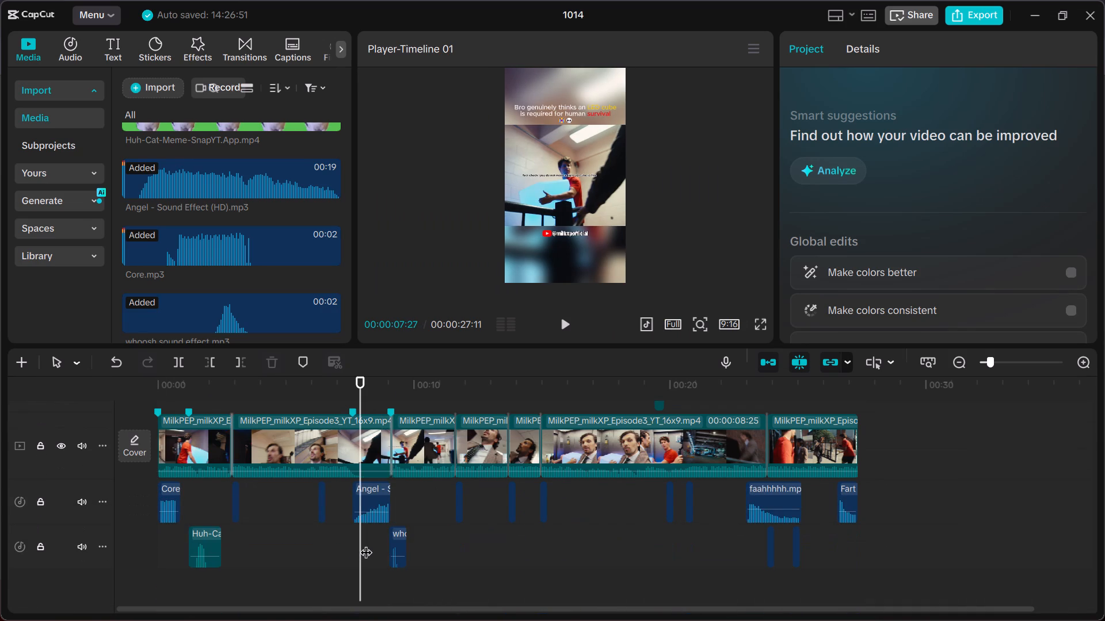
left_click_drag(361, 546, 350, 549)
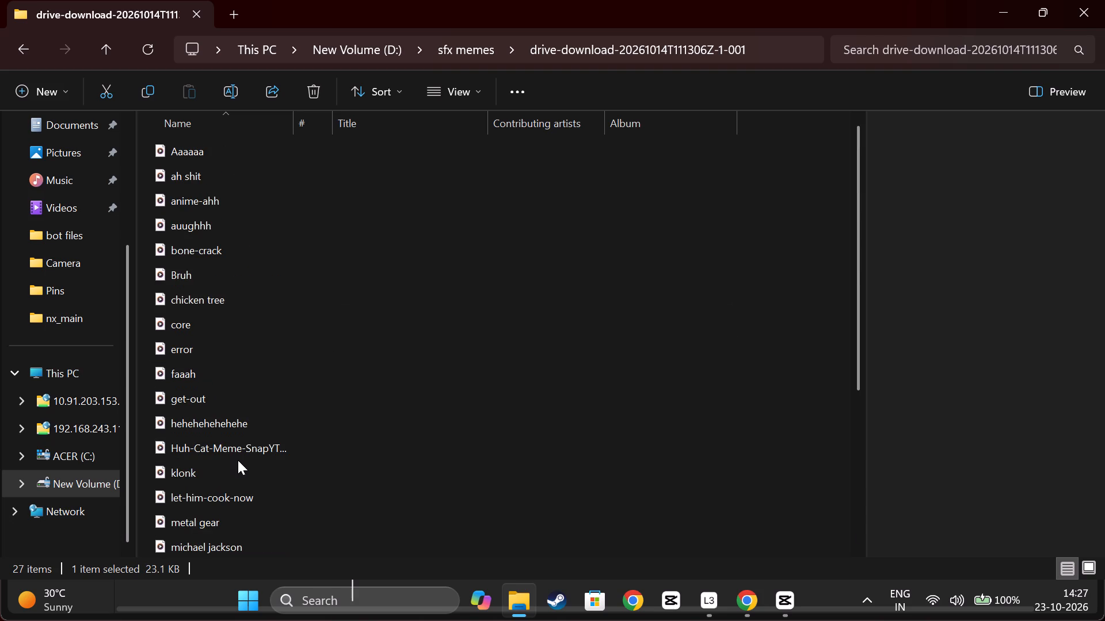
scroll(238, 460, "down", 1)
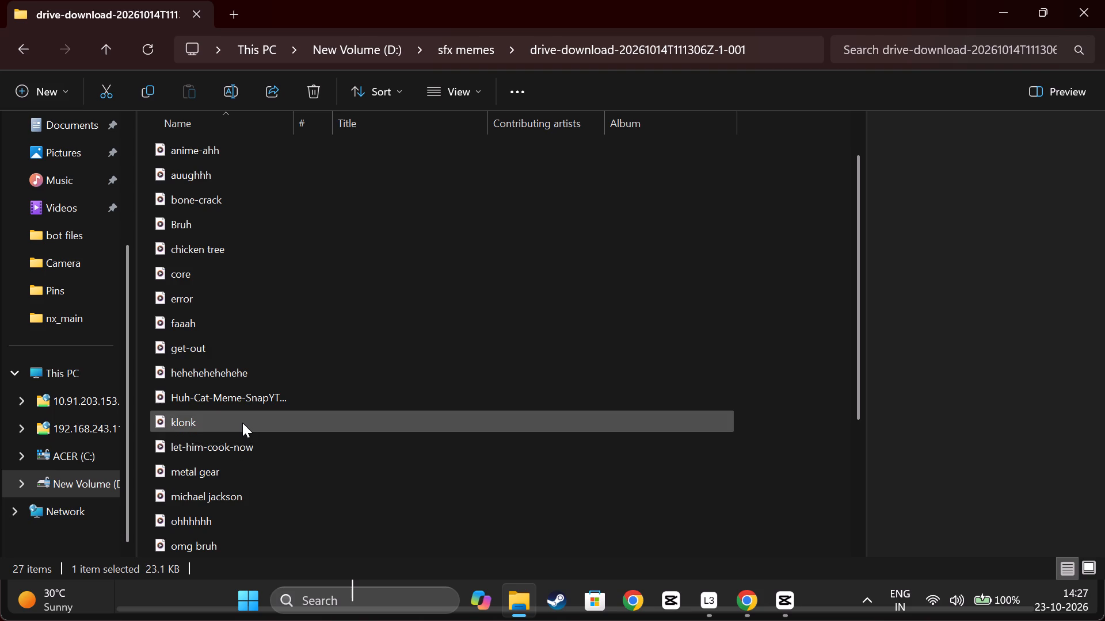
scroll(242, 423, "down", 2)
double_click(247, 323)
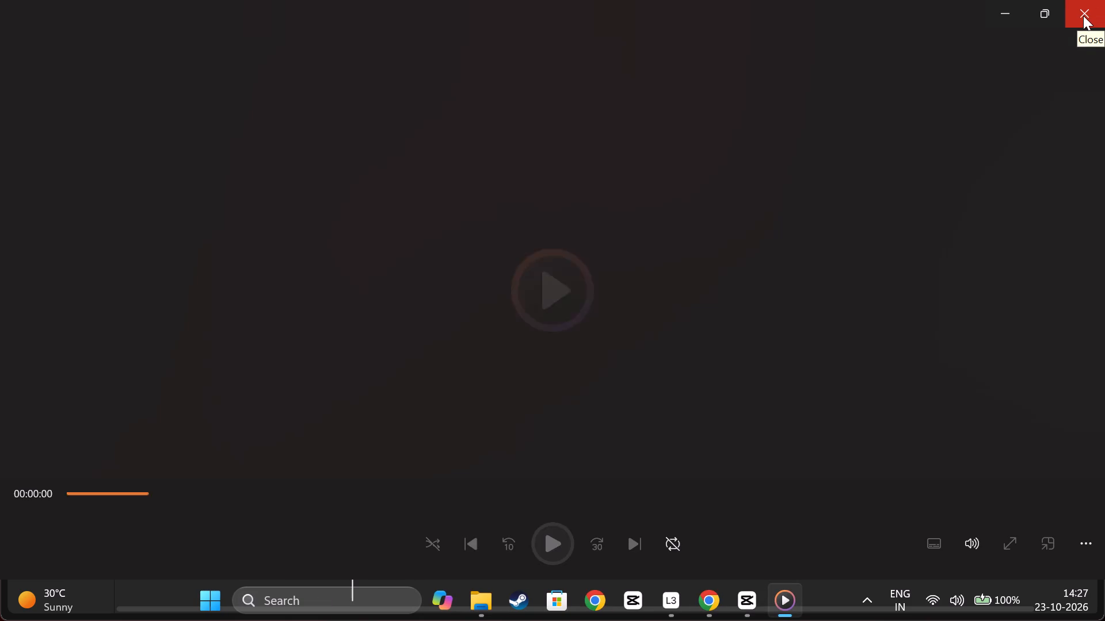
left_click(1083, 16)
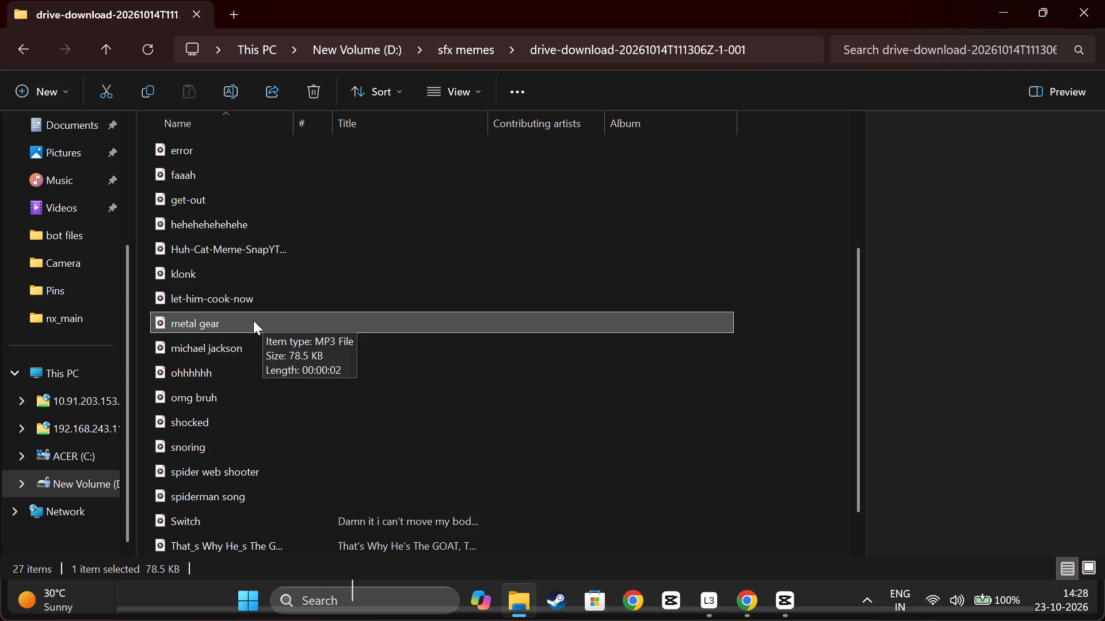
Import the metal gear sound from File Explorer into the 1014 project's media library in CapCut.
left_click_drag(253, 320, 500, 377)
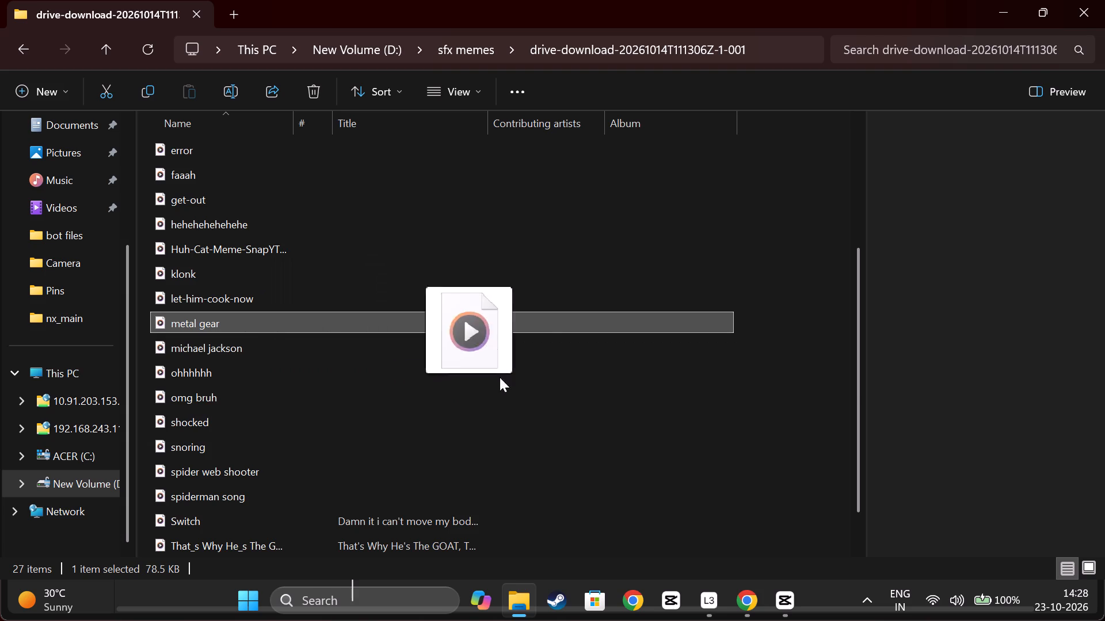
left_click_drag(500, 377, 471, 420)
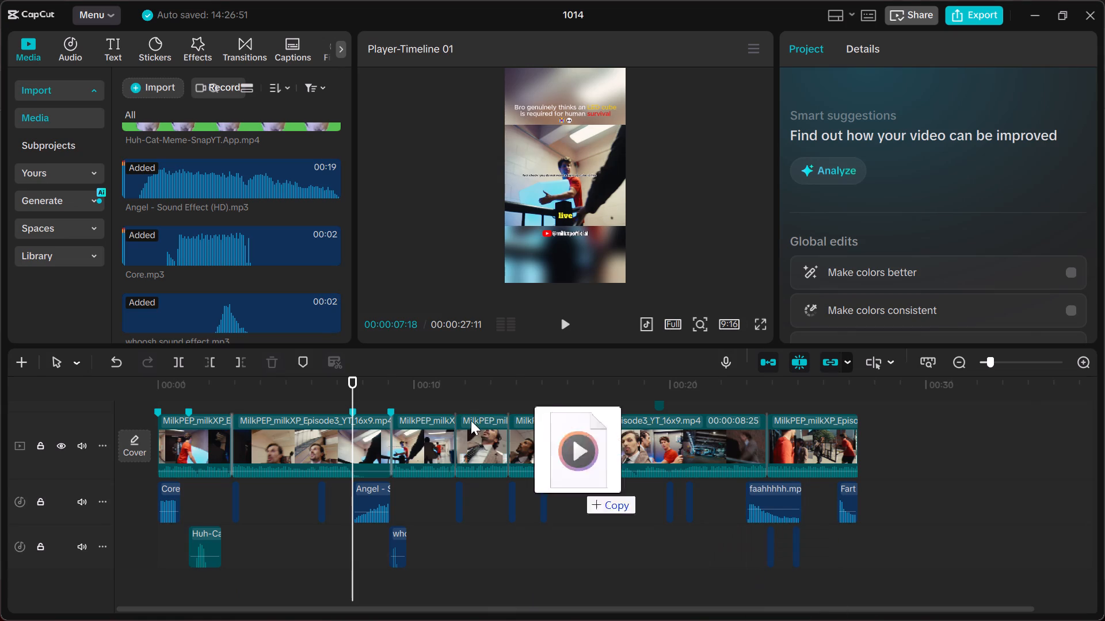
left_click_drag(471, 420, 228, 280)
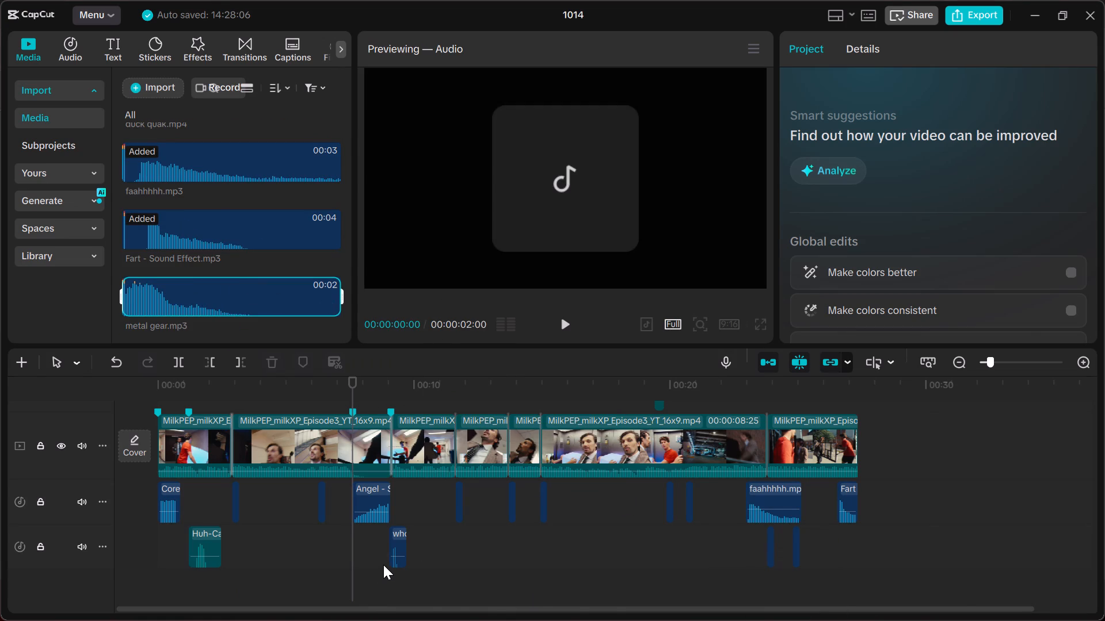
Return to File Explorer, check the remaining meme sounds and open the sfx folder on New Volume (D:).
left_click(491, 604)
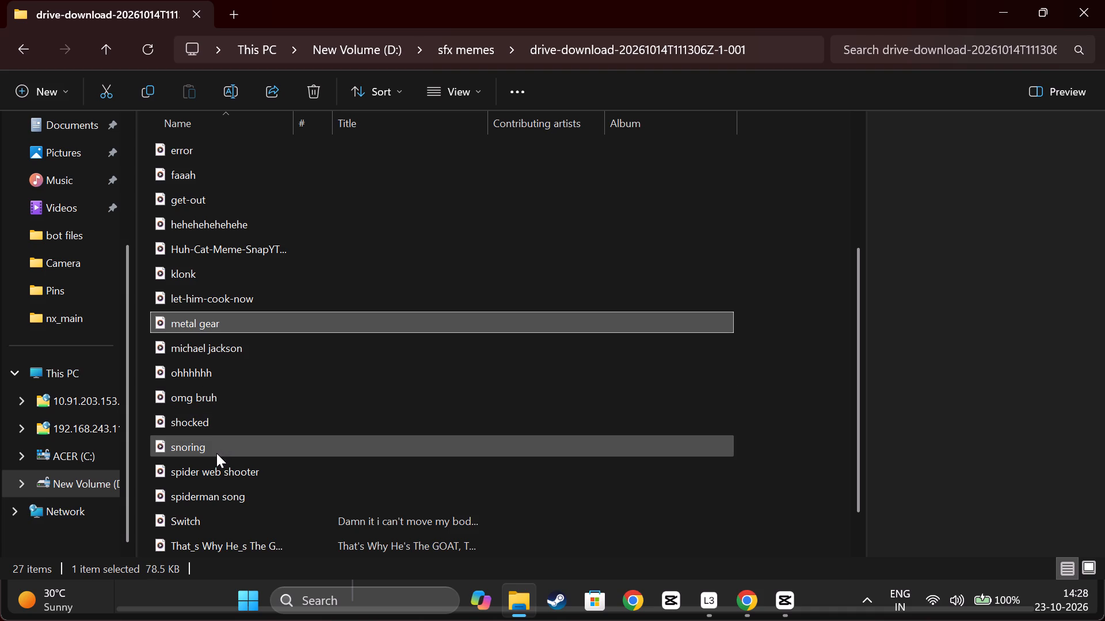
scroll(299, 474, "down", 10)
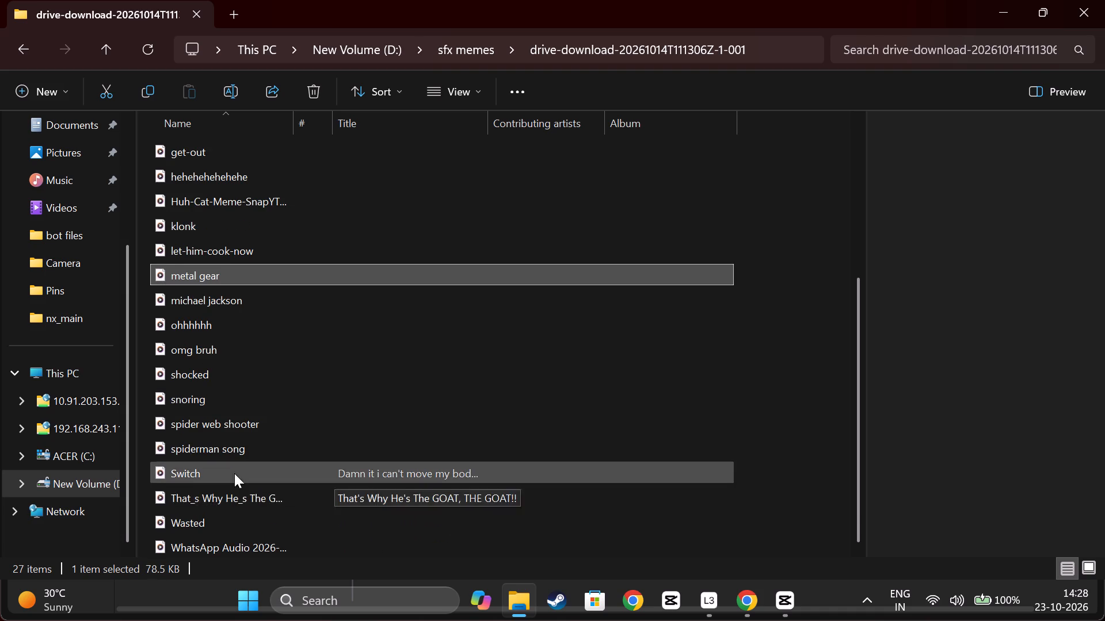
scroll(242, 462, "up", 4)
left_click(348, 58)
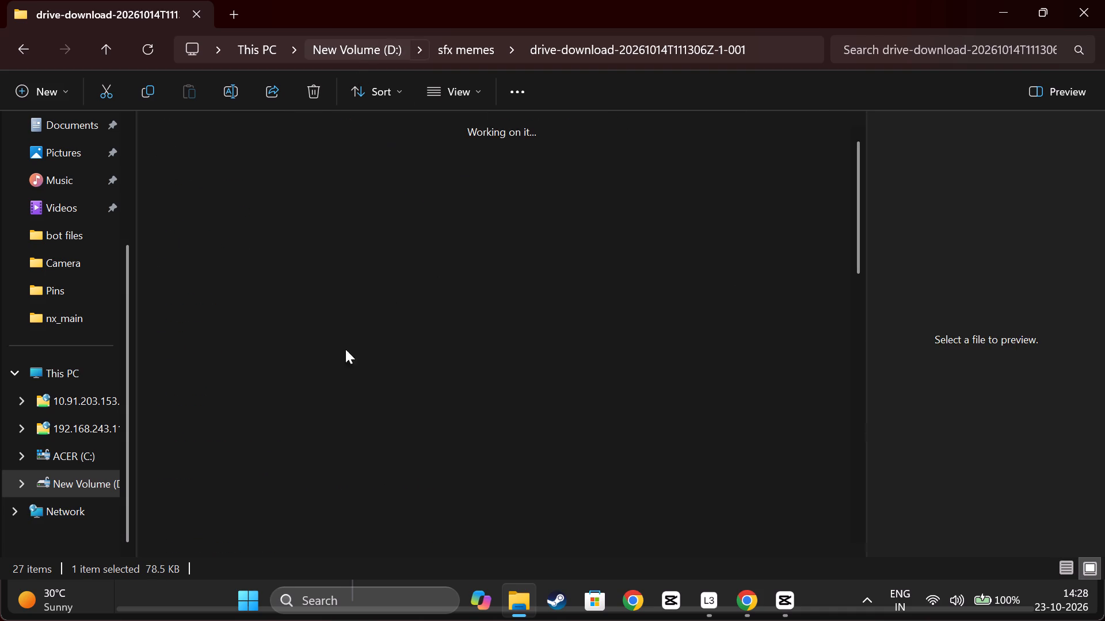
scroll(637, 365, "down", 1)
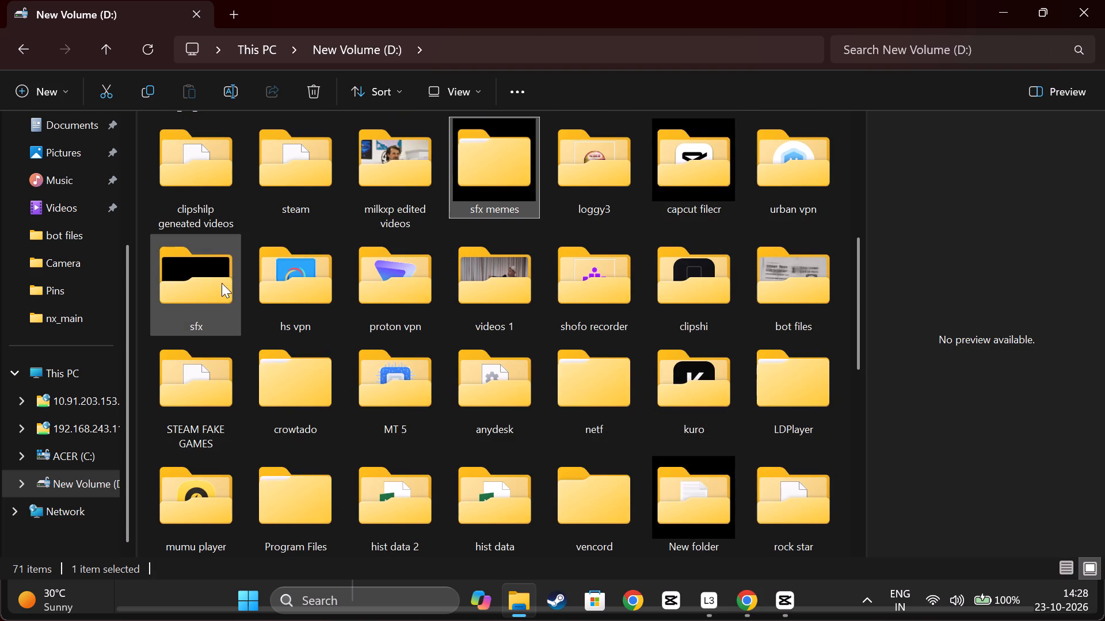
double_click(208, 282)
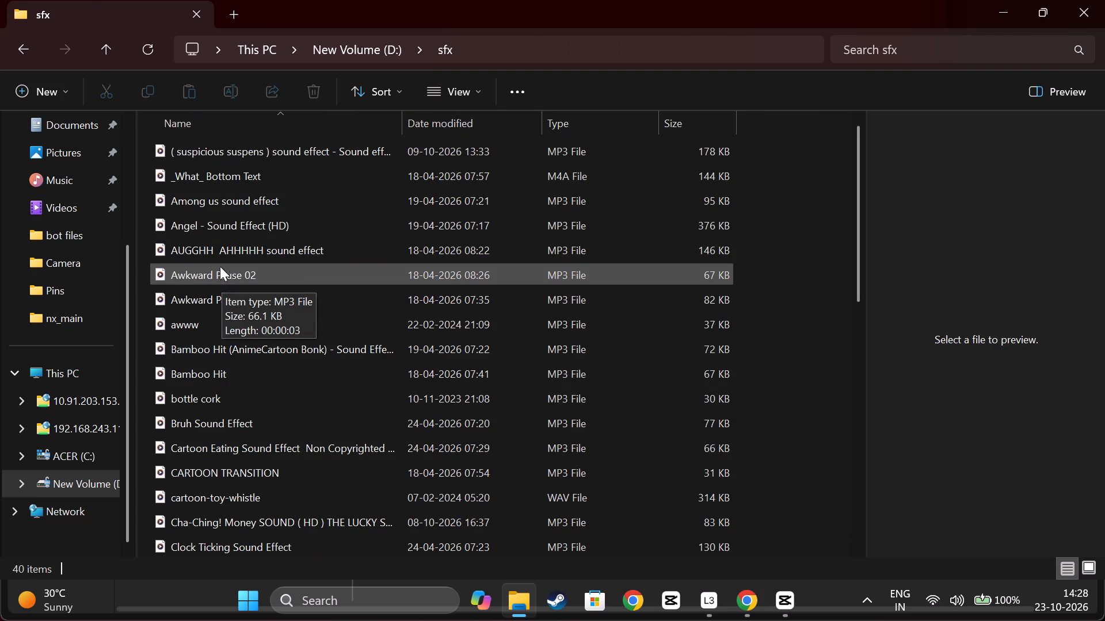
Browse the sfx folder and audition the suspicious suspens, Confused Reverb and Illuminati Confirmed sounds.
double_click(238, 152)
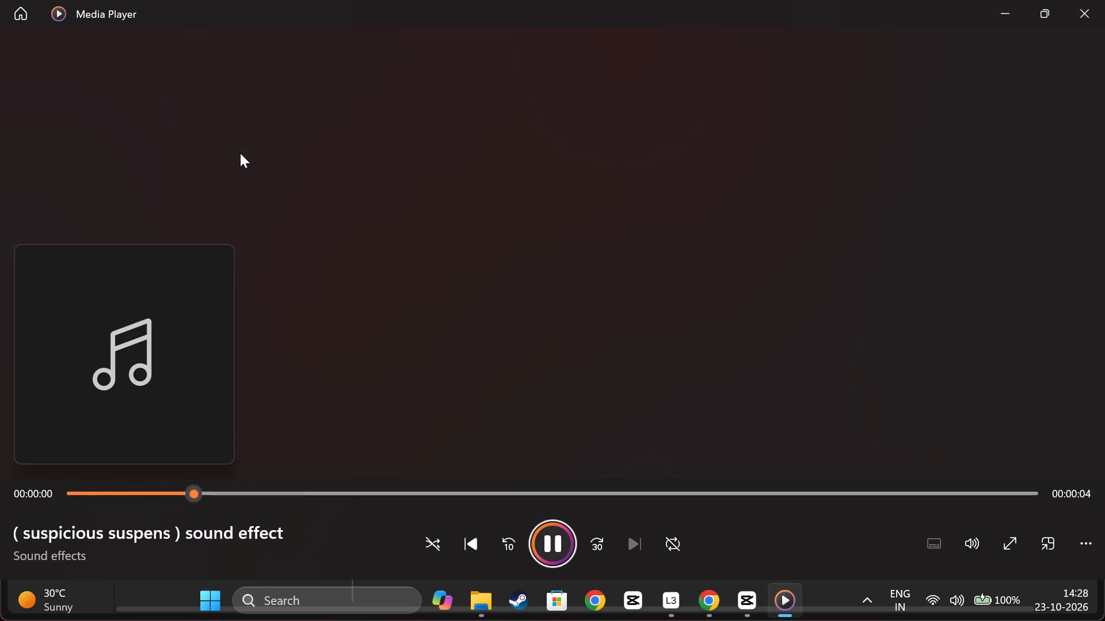
left_click(1074, 7)
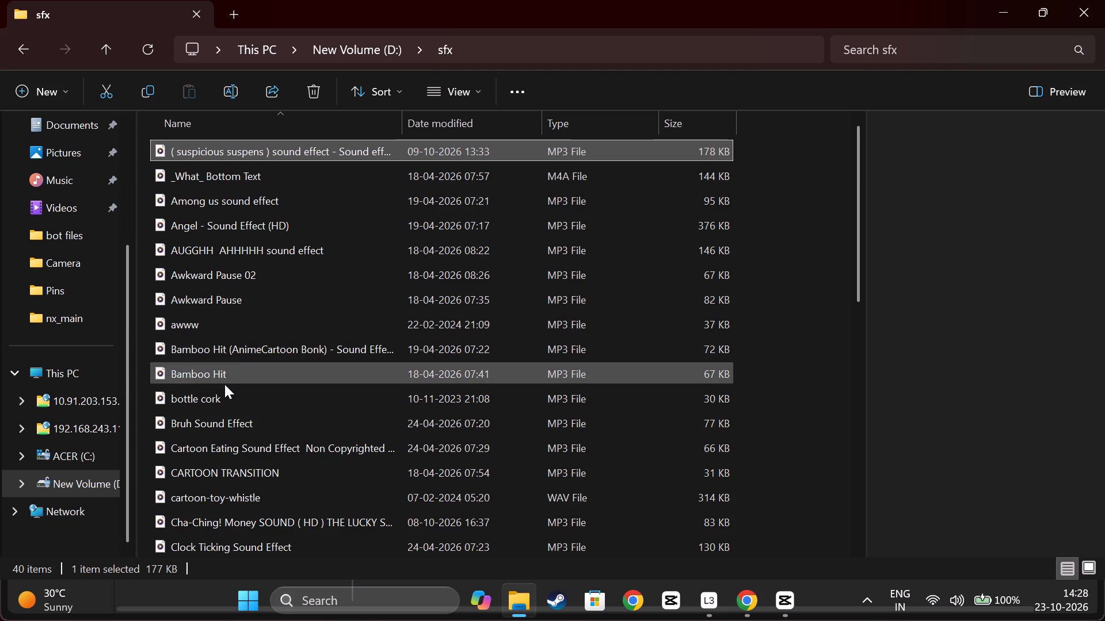
scroll(225, 387, "down", 1)
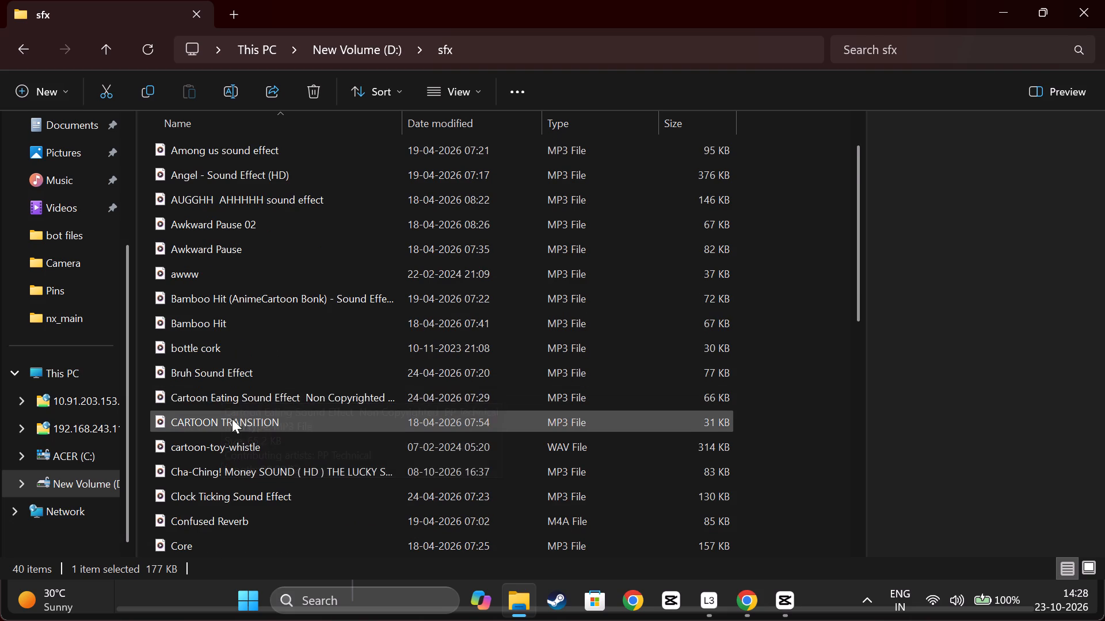
scroll(201, 420, "down", 1)
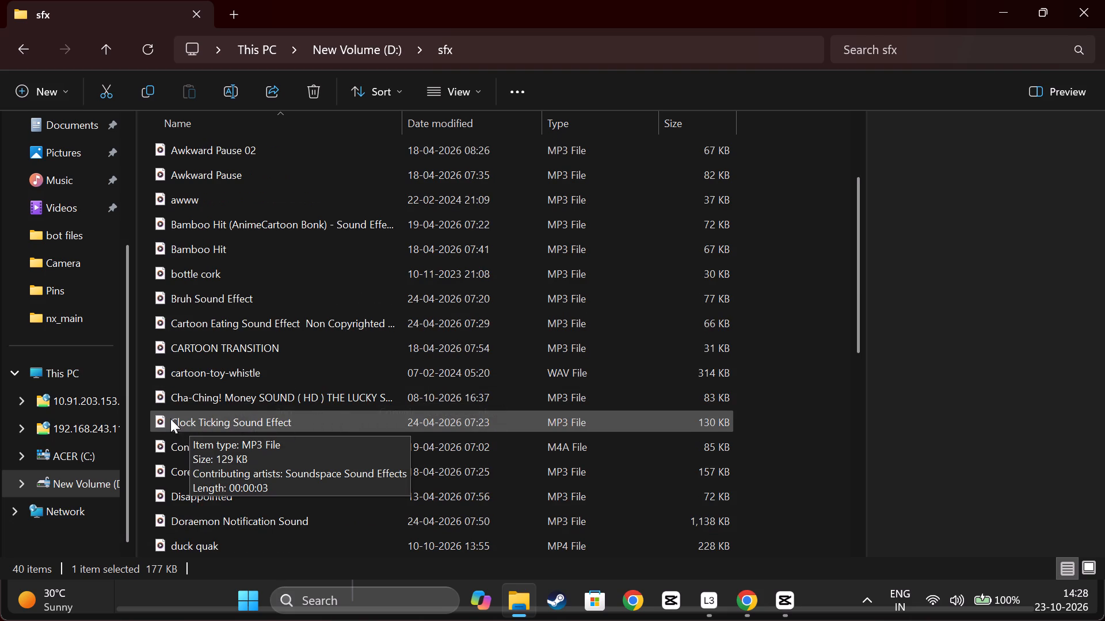
double_click(269, 447)
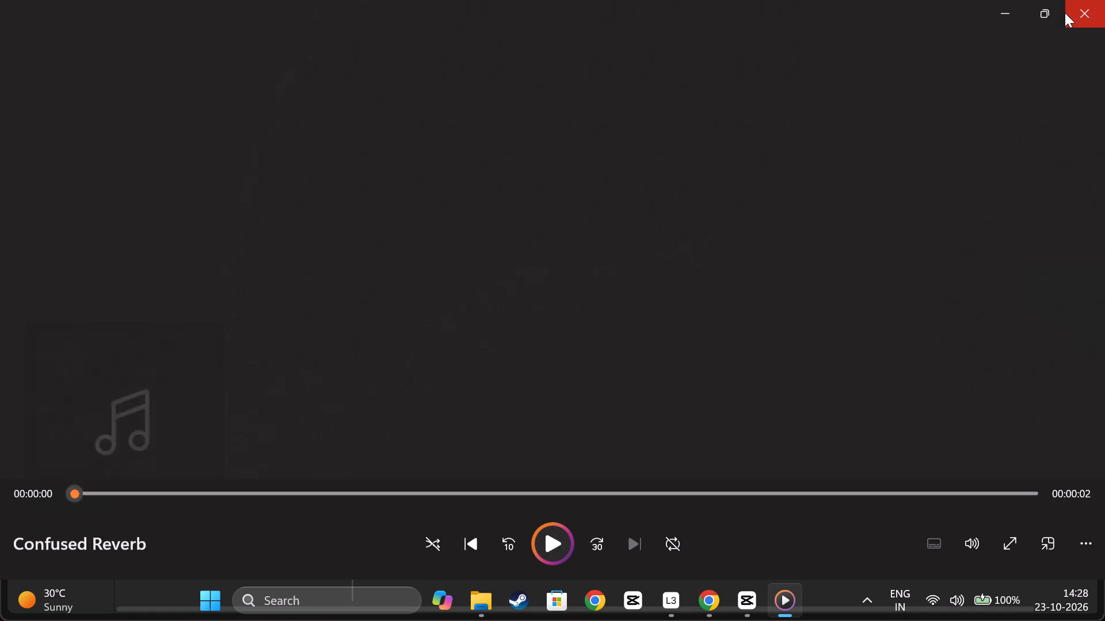
left_click(1077, 12)
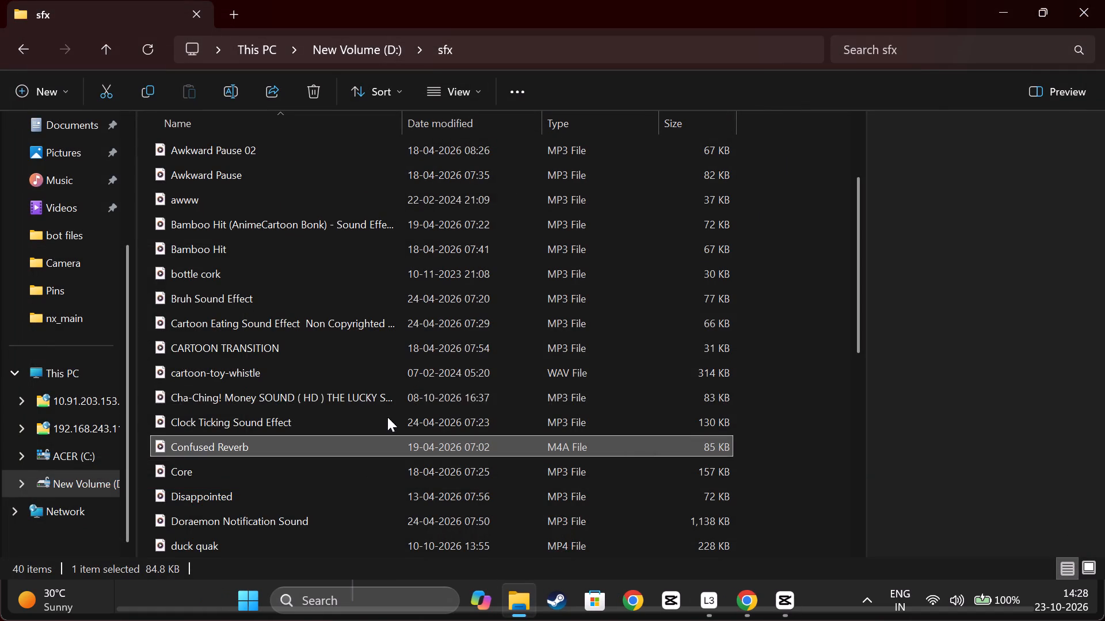
scroll(267, 495, "down", 1)
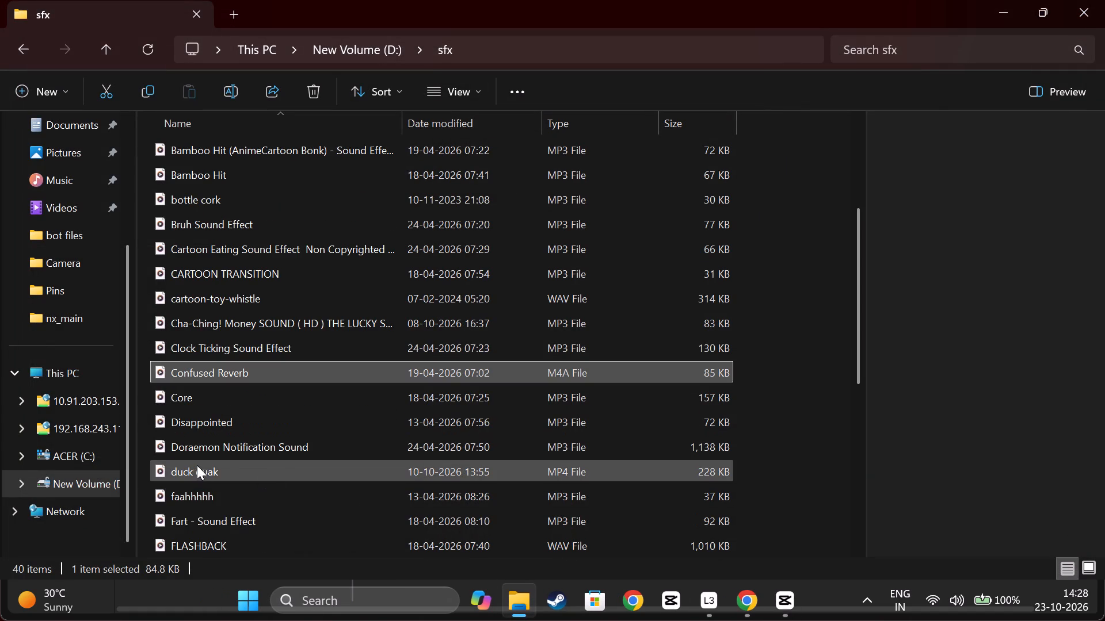
scroll(211, 467, "down", 1)
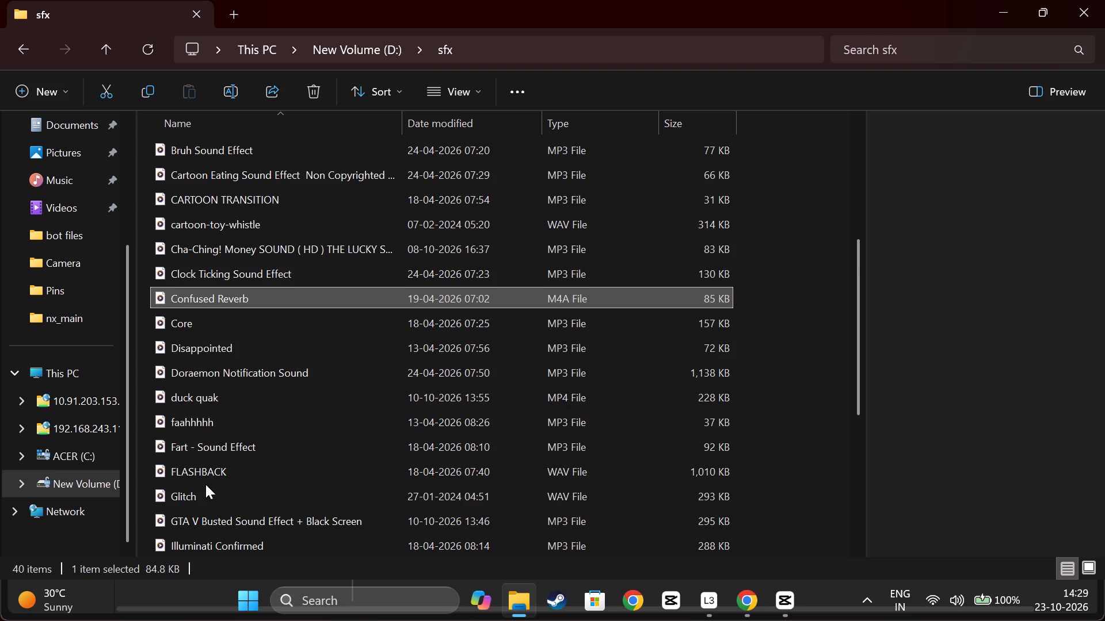
scroll(205, 484, "down", 1)
double_click(223, 477)
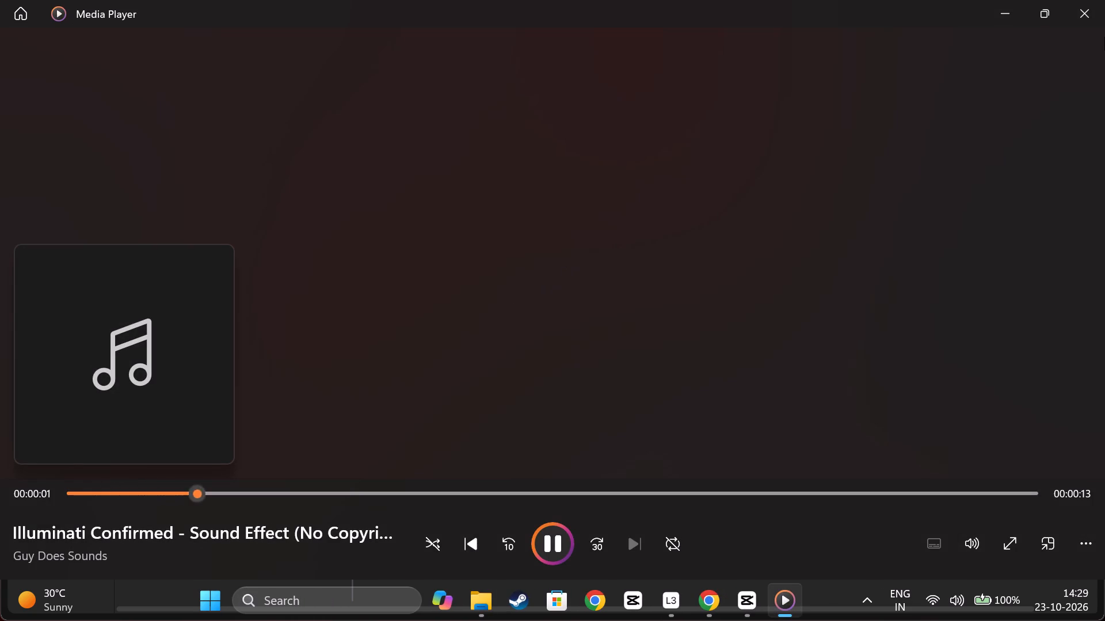
left_click(1083, 17)
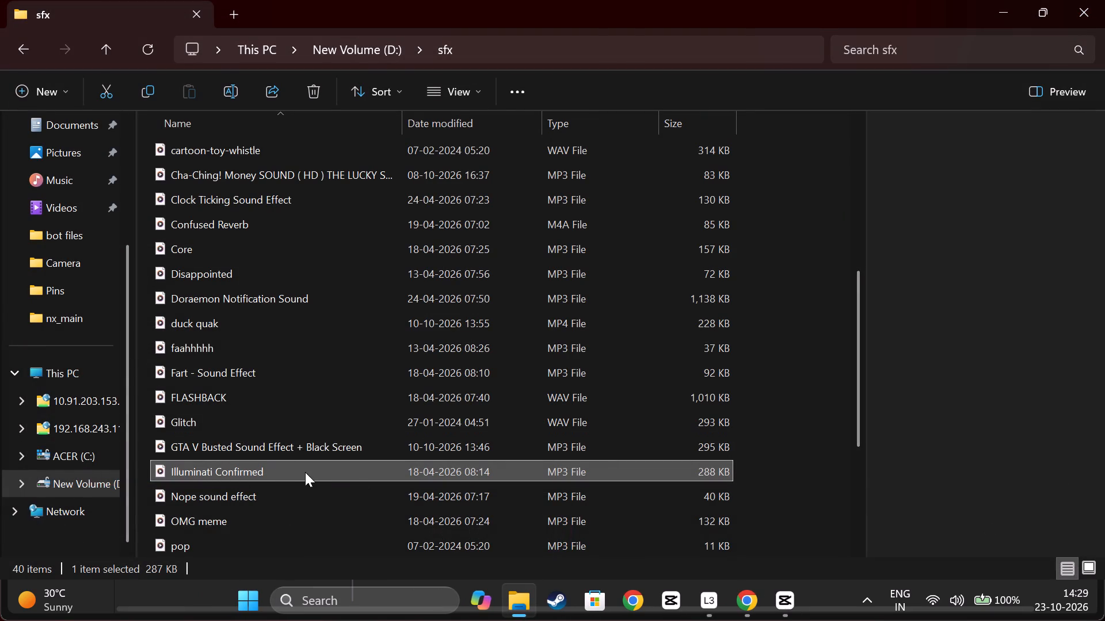
Add the Illuminati Confirmed sound to a new audio track in the CapCut timeline, starting at the playhead at 00:00:07:18.
left_click_drag(222, 467, 744, 578)
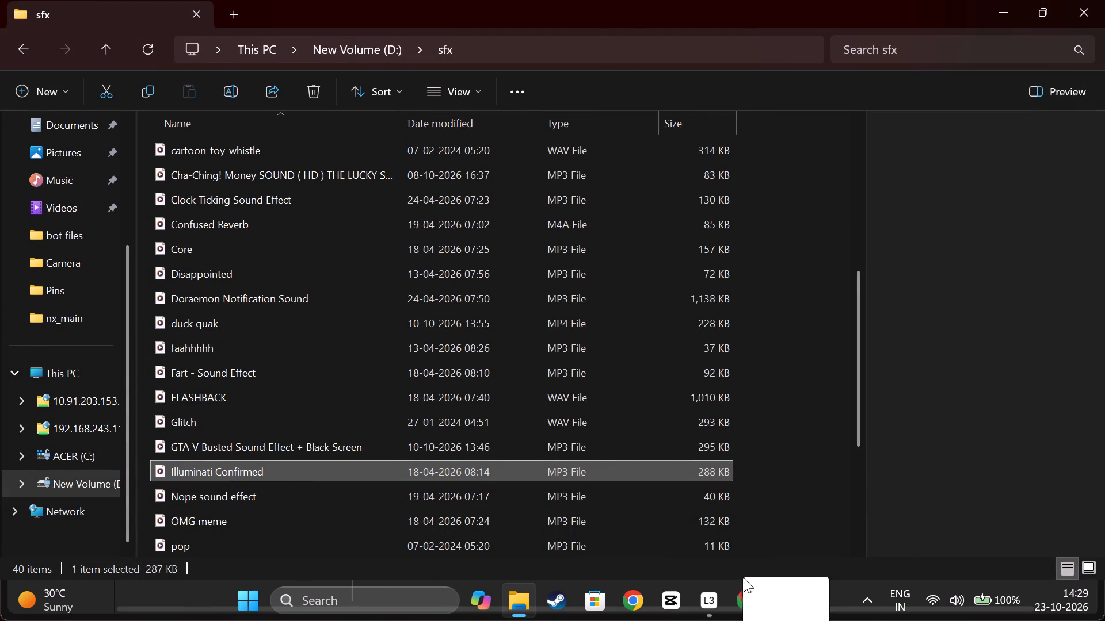
left_click_drag(744, 578, 353, 562)
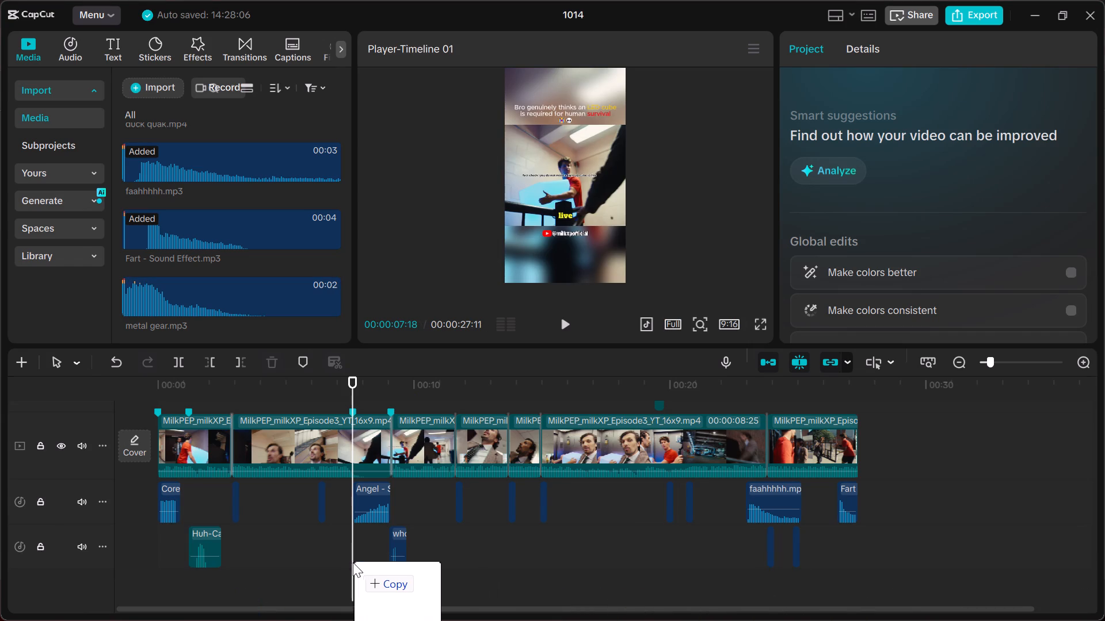
left_click_drag(353, 562, 356, 562)
Trim a tiny amount off the start of the Illuminati Confirmed clip.
scroll(356, 562, "down", 3)
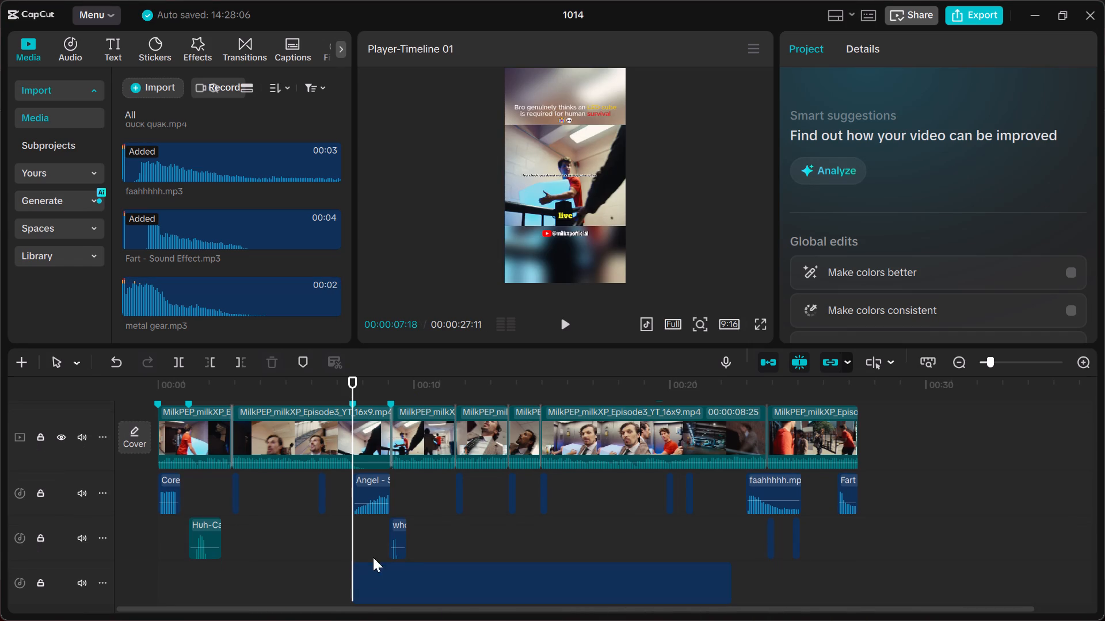
scroll(458, 507, "down", 5)
scroll(458, 507, "up", 4)
scroll(459, 507, "down", 4)
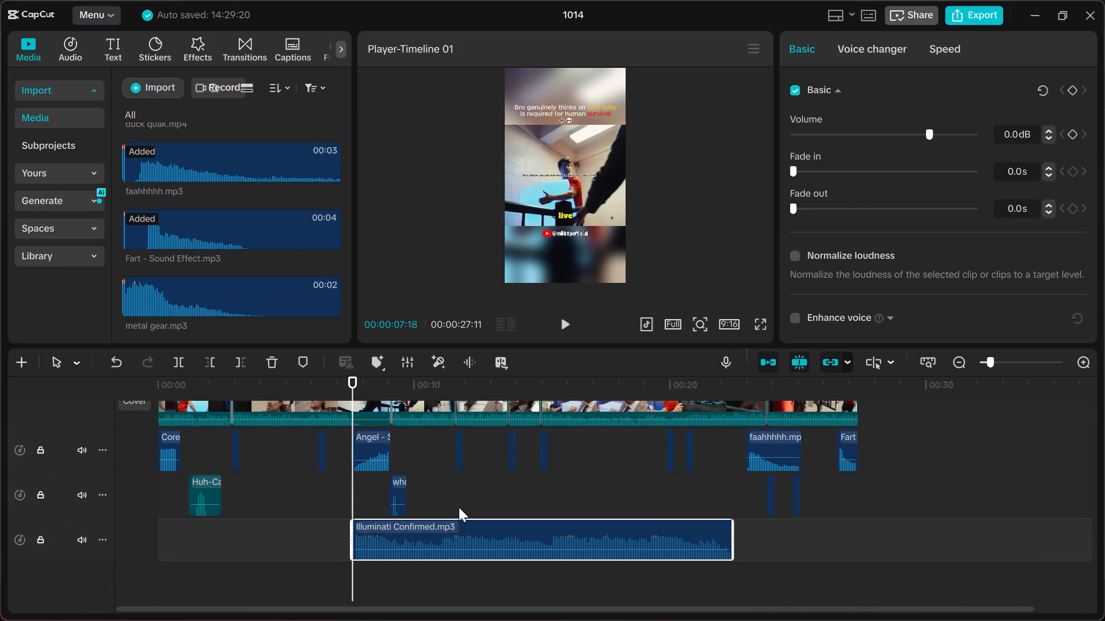
scroll(423, 529, "up", 18, "ctrl")
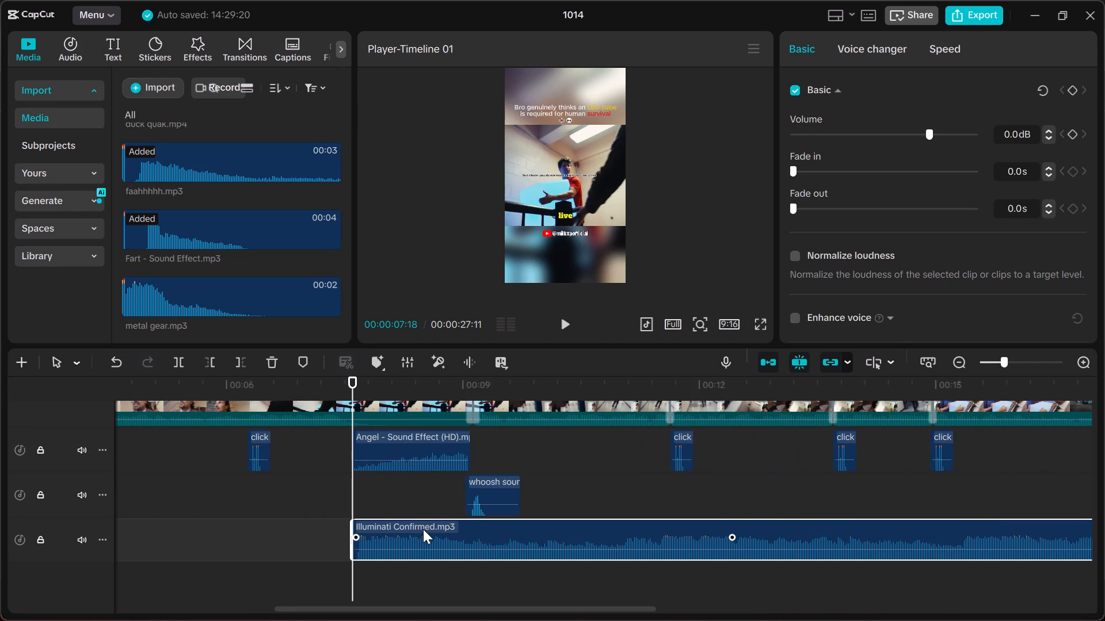
scroll(423, 529, "up", 6, "ctrl")
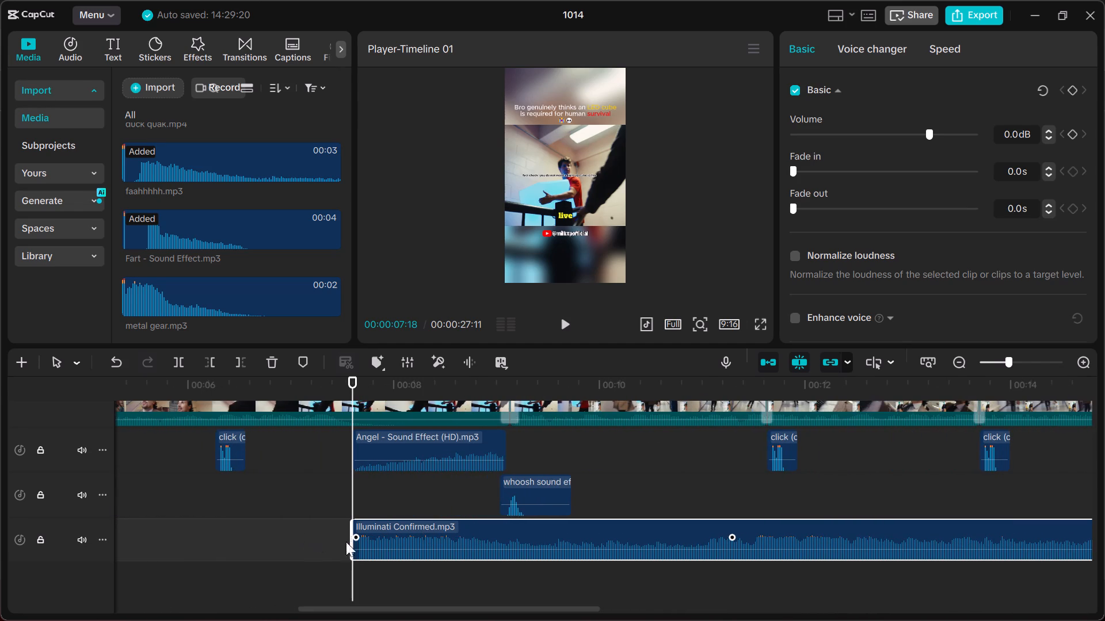
left_click_drag(349, 551, 350, 554)
left_click_drag(350, 554, 355, 557)
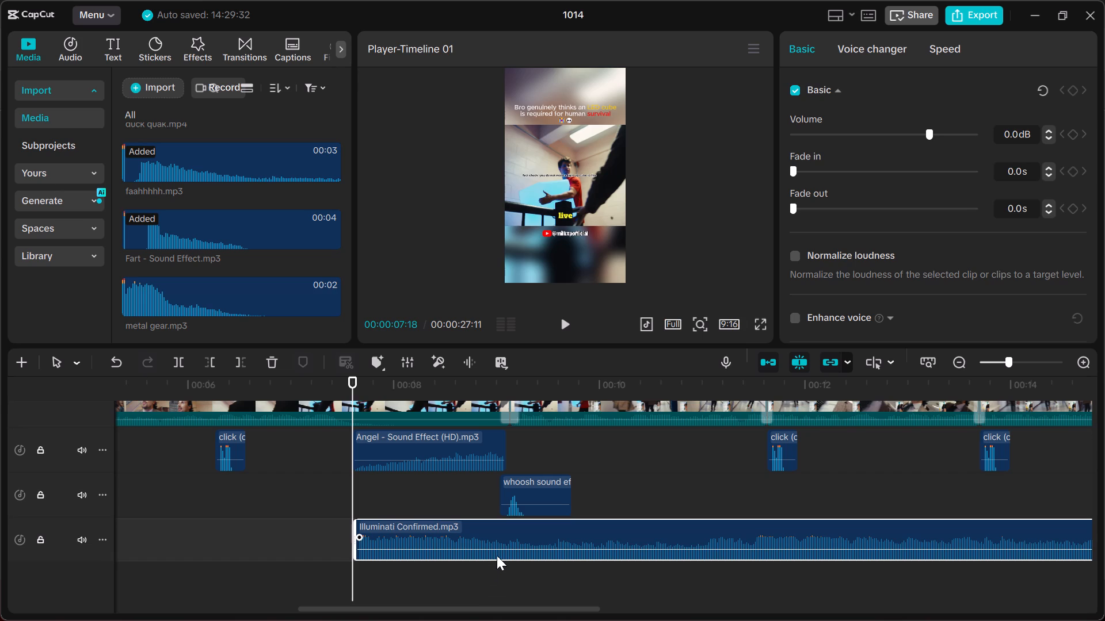
Shift the Illuminati Confirmed clip slightly earlier so it starts at the playhead at 00:00:07:18.
left_click_drag(497, 555, 486, 555)
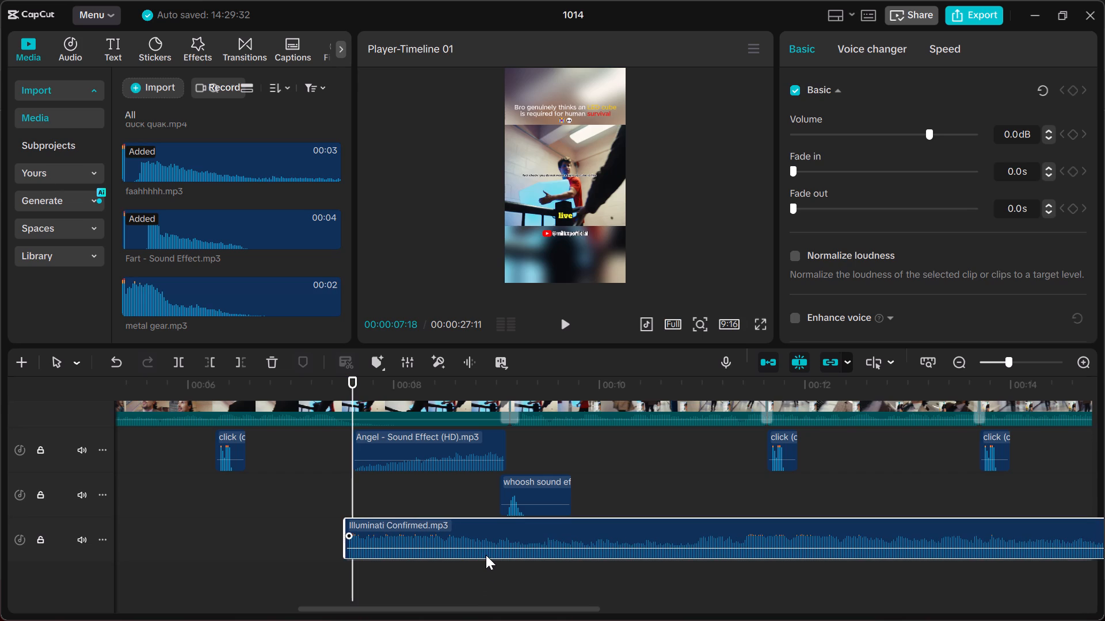
left_click_drag(486, 555, 489, 555)
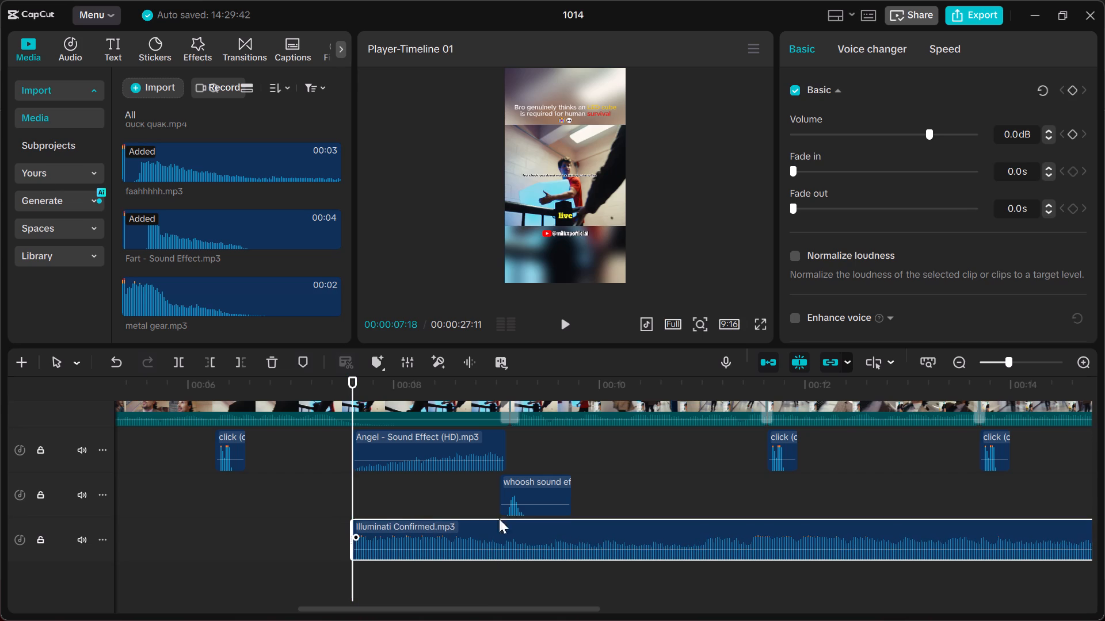
Cut off the Illuminati Confirmed clip after 00:00:09:03, level with the end of the Angel sound effect.
left_click_drag(351, 379, 494, 408)
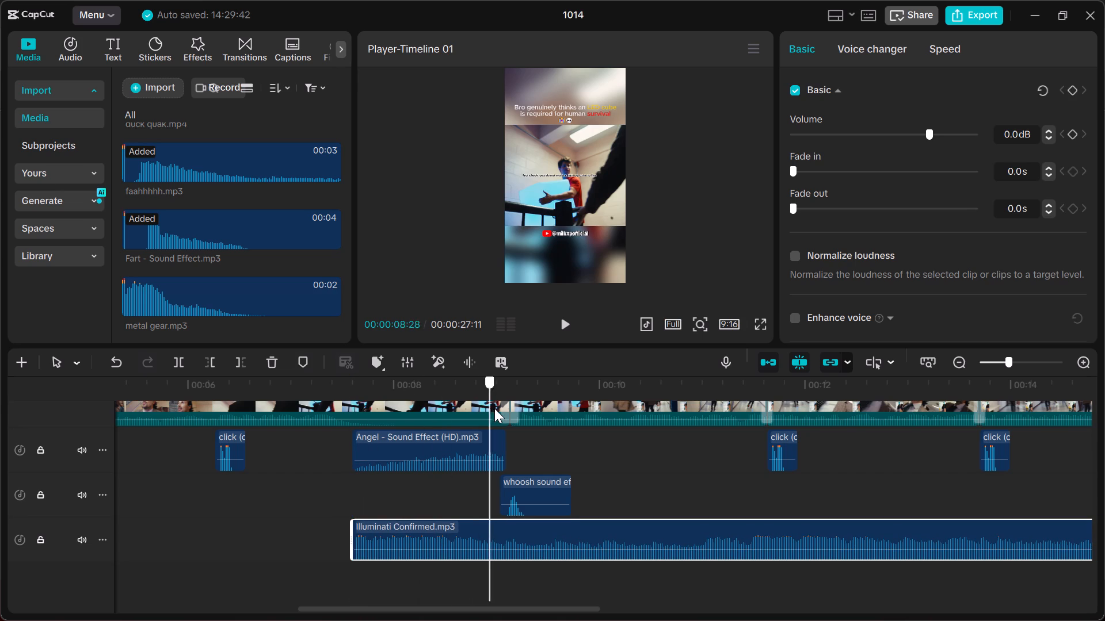
left_click_drag(494, 408, 507, 412)
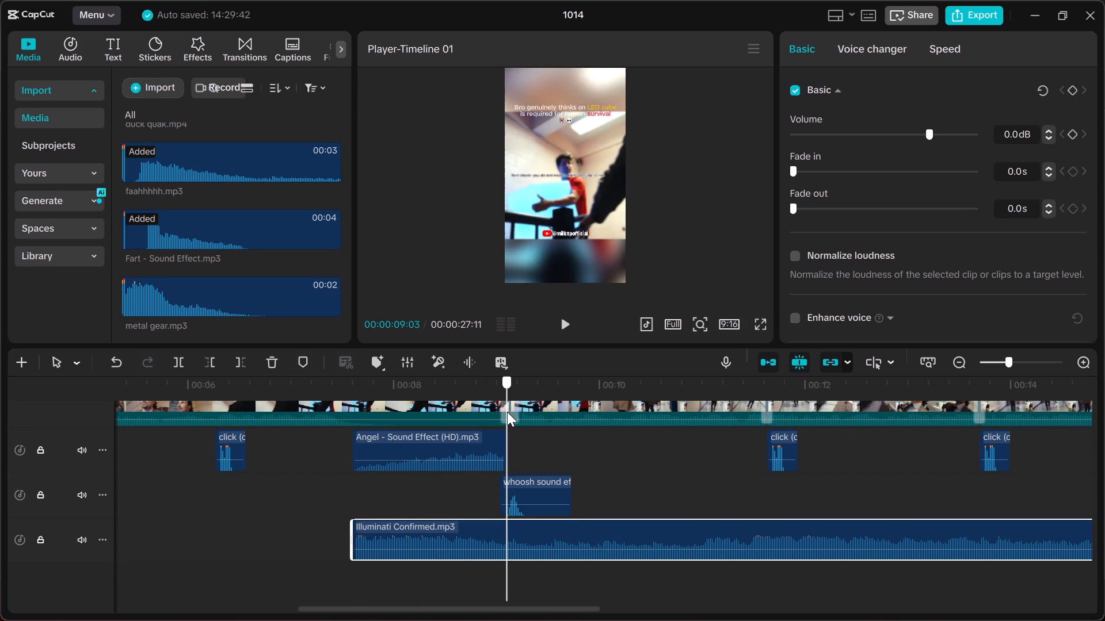
left_click_drag(507, 412, 505, 412)
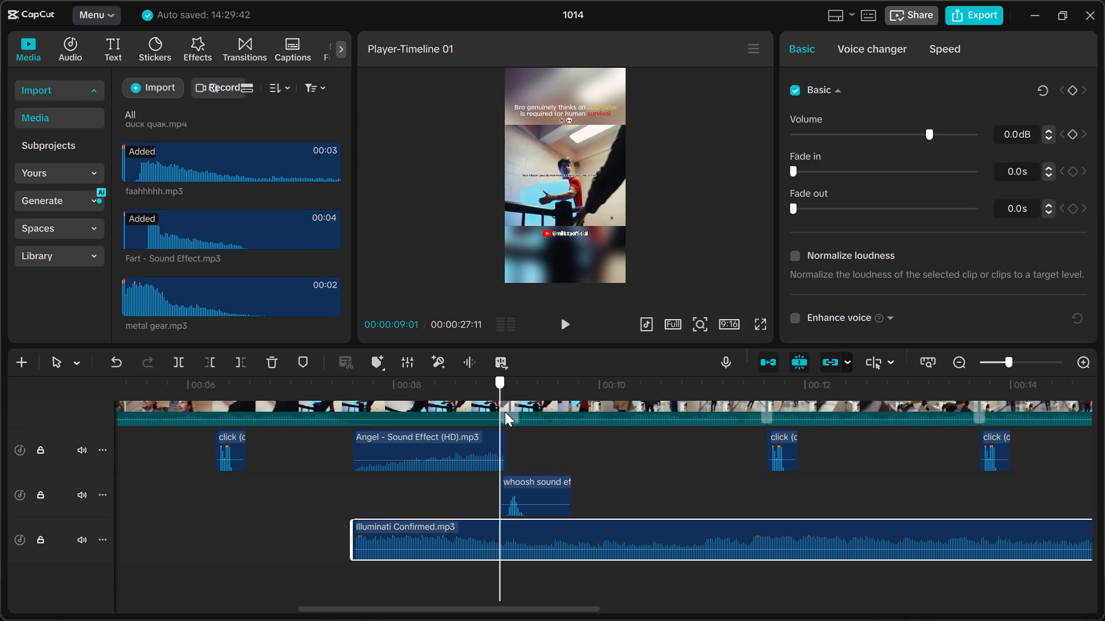
left_click_drag(505, 412, 507, 412)
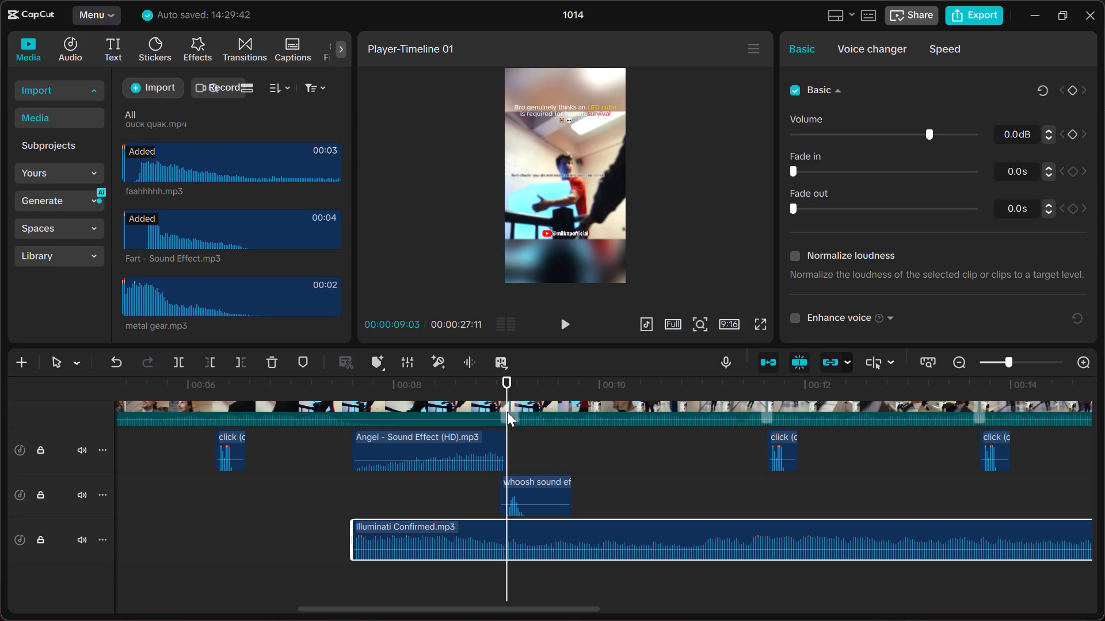
left_click(528, 545)
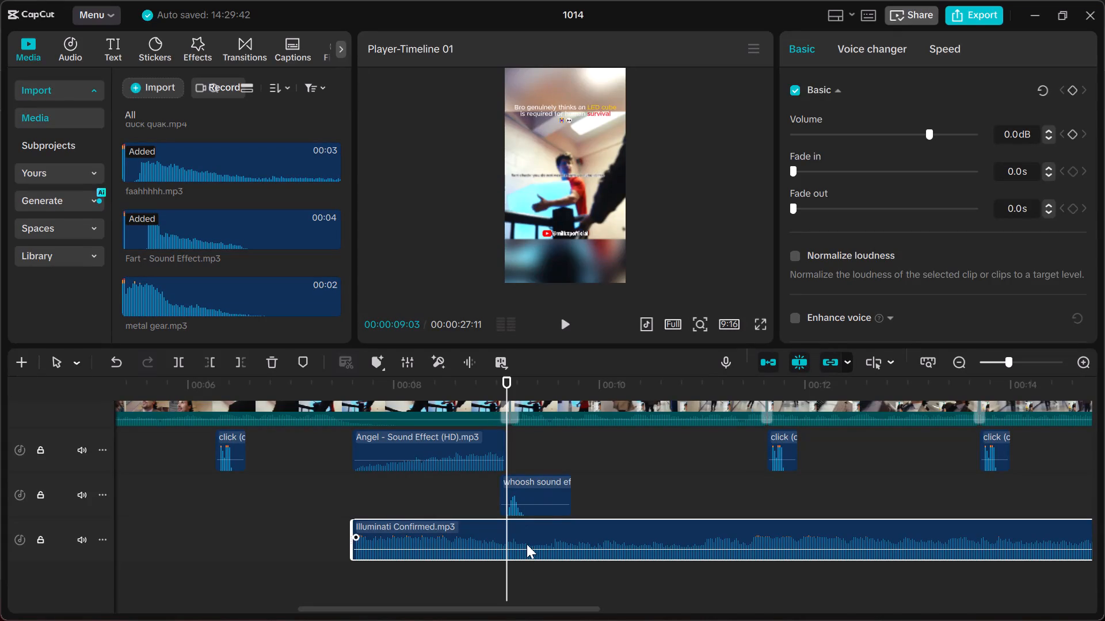
left_click(241, 358)
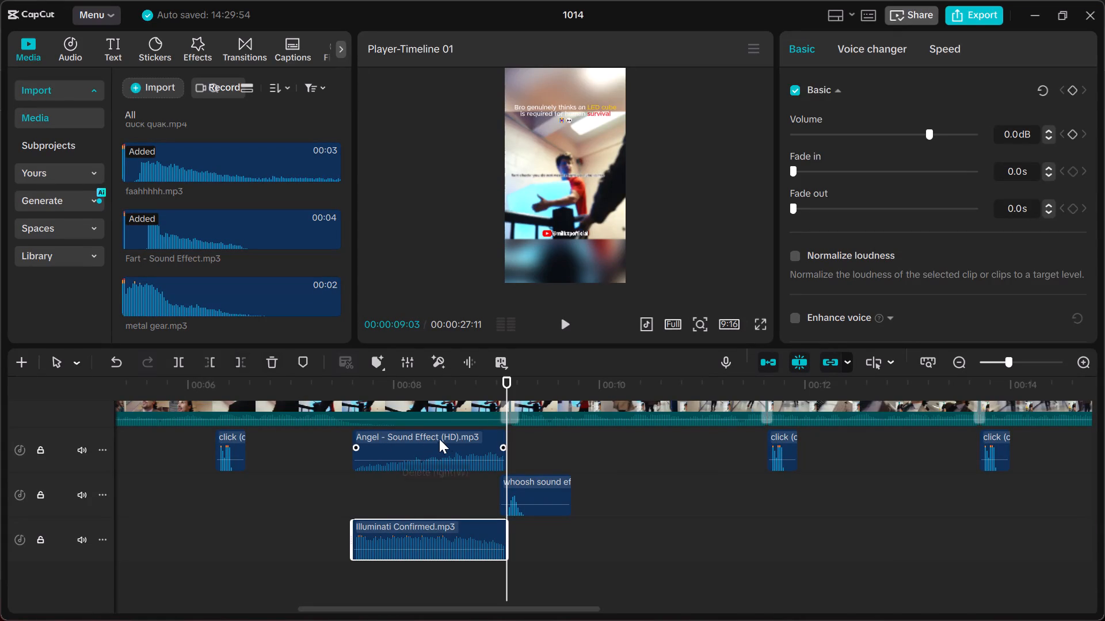
Delete the Angel - Sound Effect (HD) clip above the Illuminati Confirmed clip.
left_click(444, 440)
left_click(275, 363)
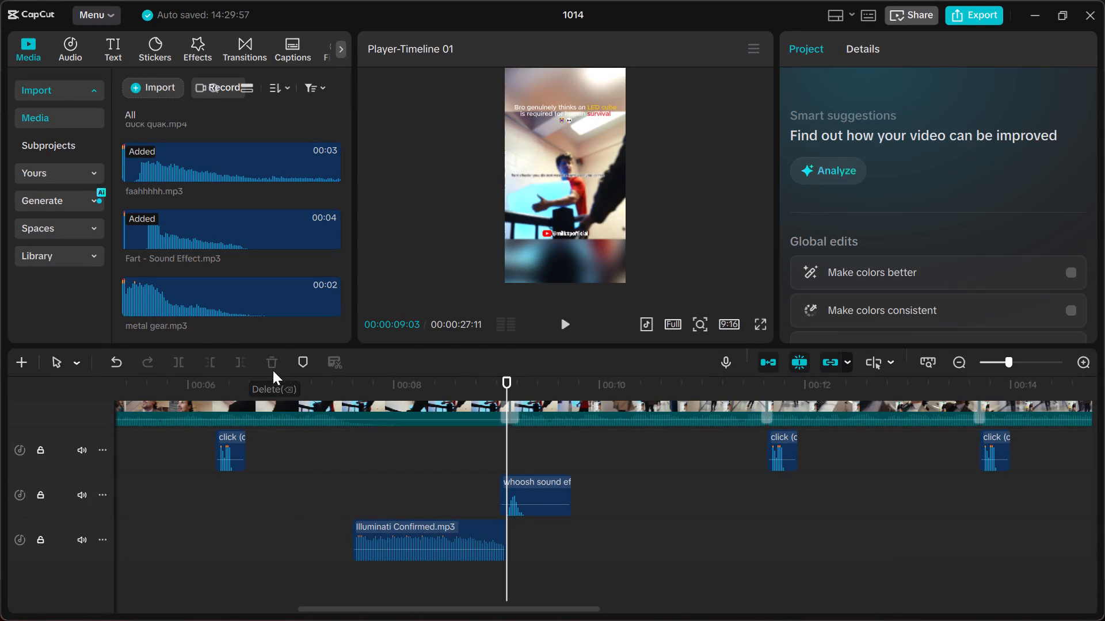
Play the video from about 00:00:07:04 and review the replaced sound effect and the section that follows.
left_click(303, 505)
scroll(363, 513, "up", 4)
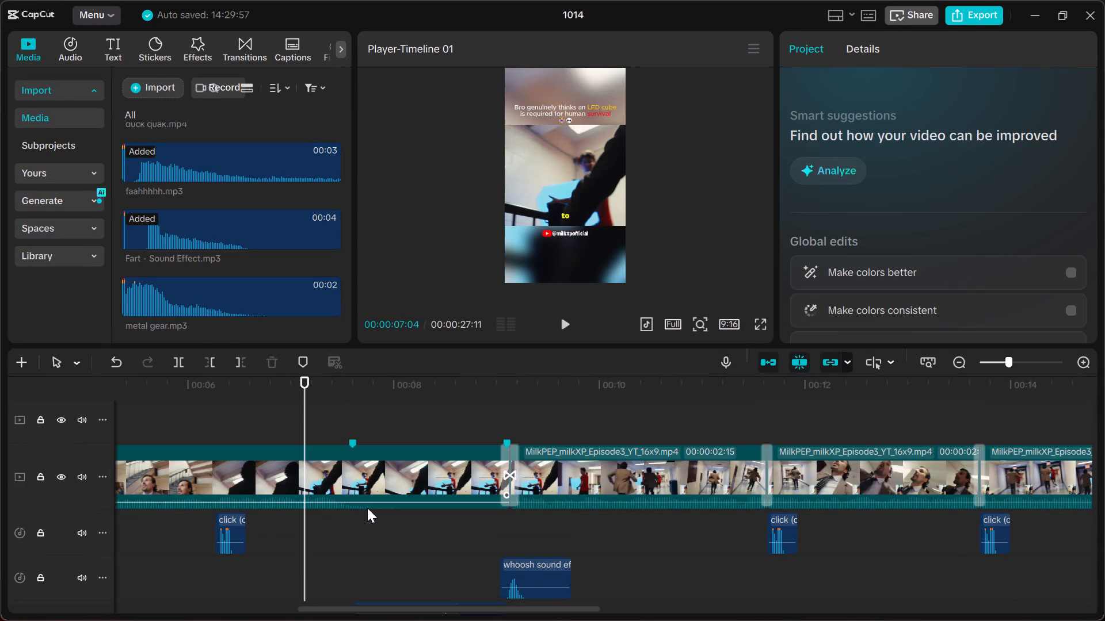
key("space")
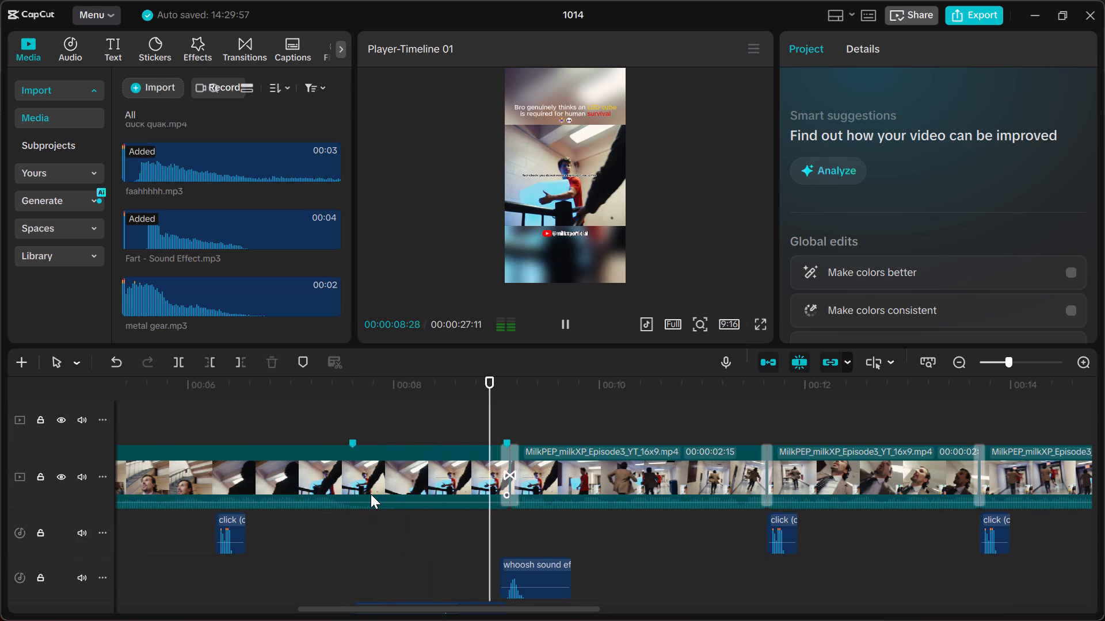
left_click(421, 530)
left_click_drag(420, 530, 352, 534)
key("space")
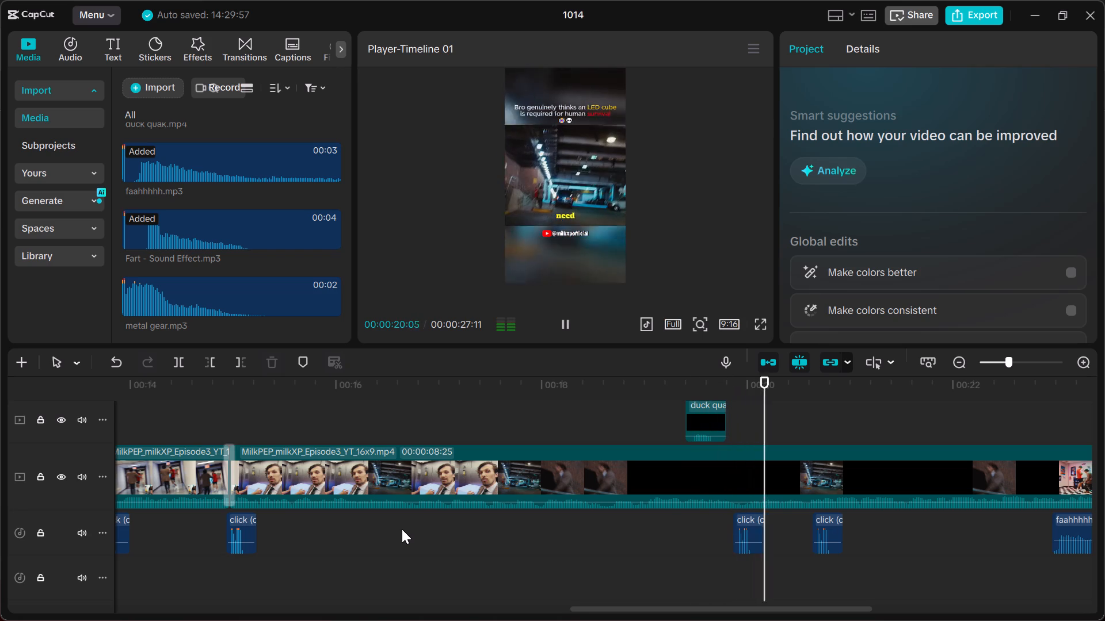
key("space")
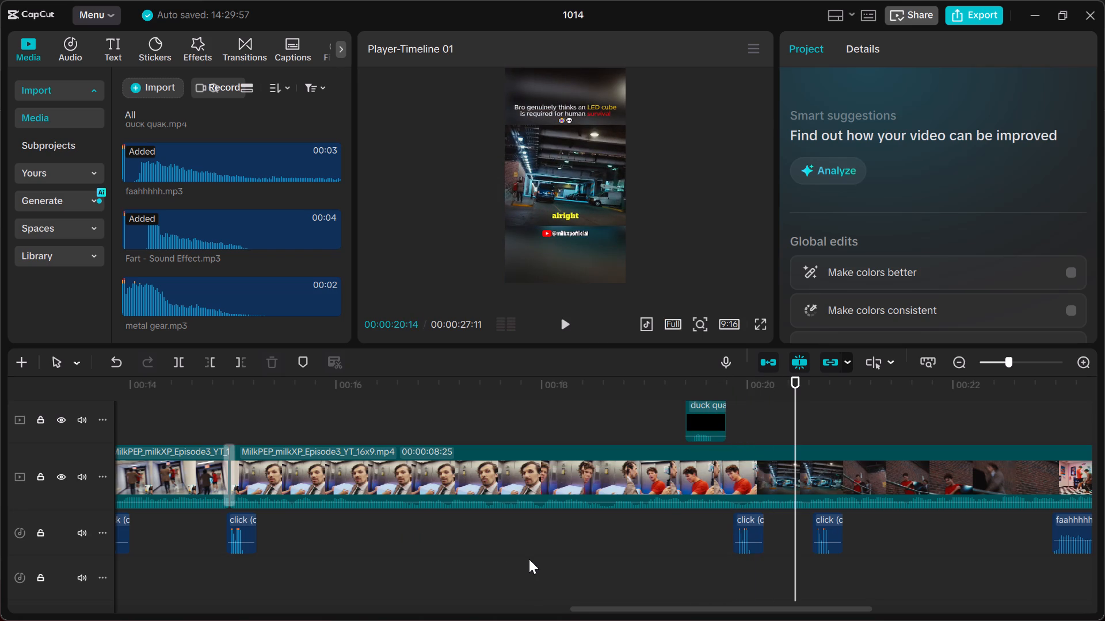
Switch to File Explorer and look through the sfx folder for another sound effect.
left_click(500, 602)
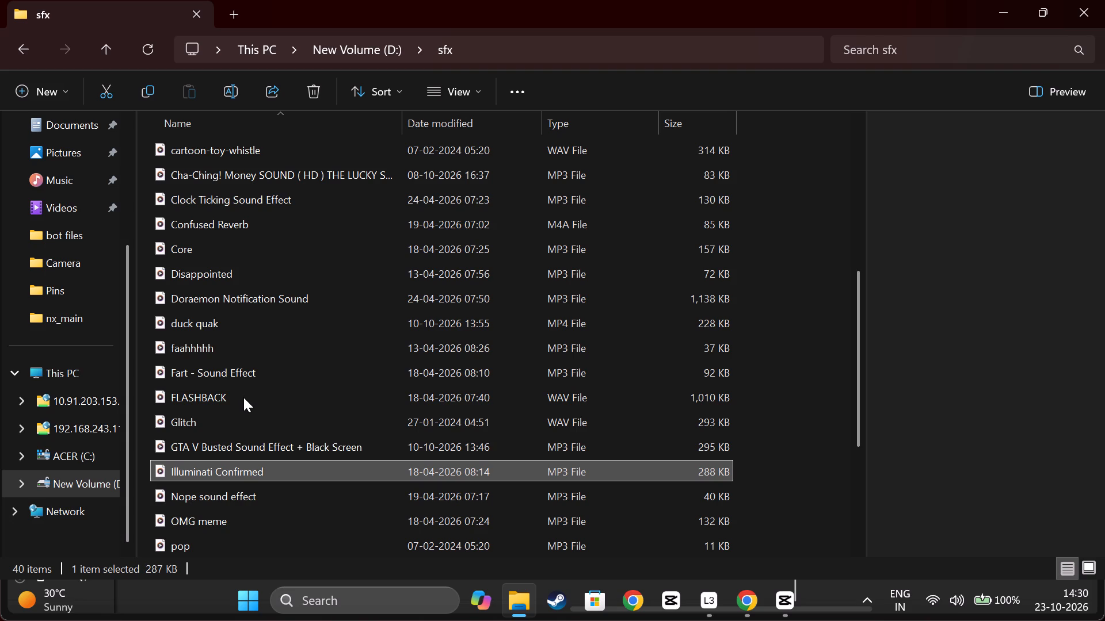
scroll(325, 487, "down", 5)
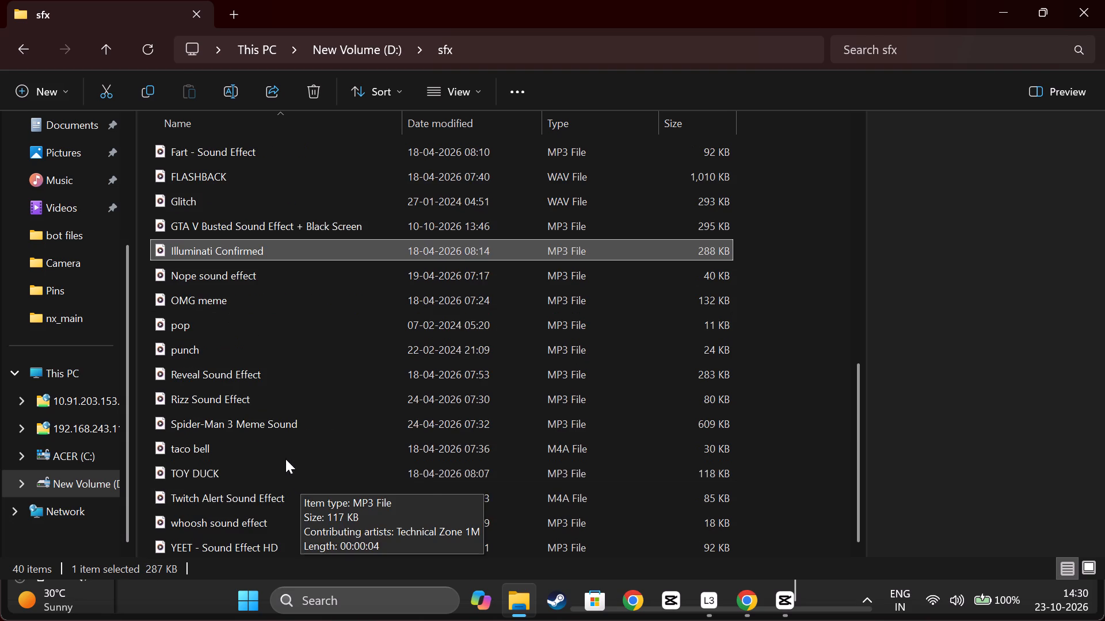
scroll(279, 456, "up", 5)
Browse the drive-download folder inside sfx memes on New Volume (D:) and audition the metal gear sound.
left_click(367, 41)
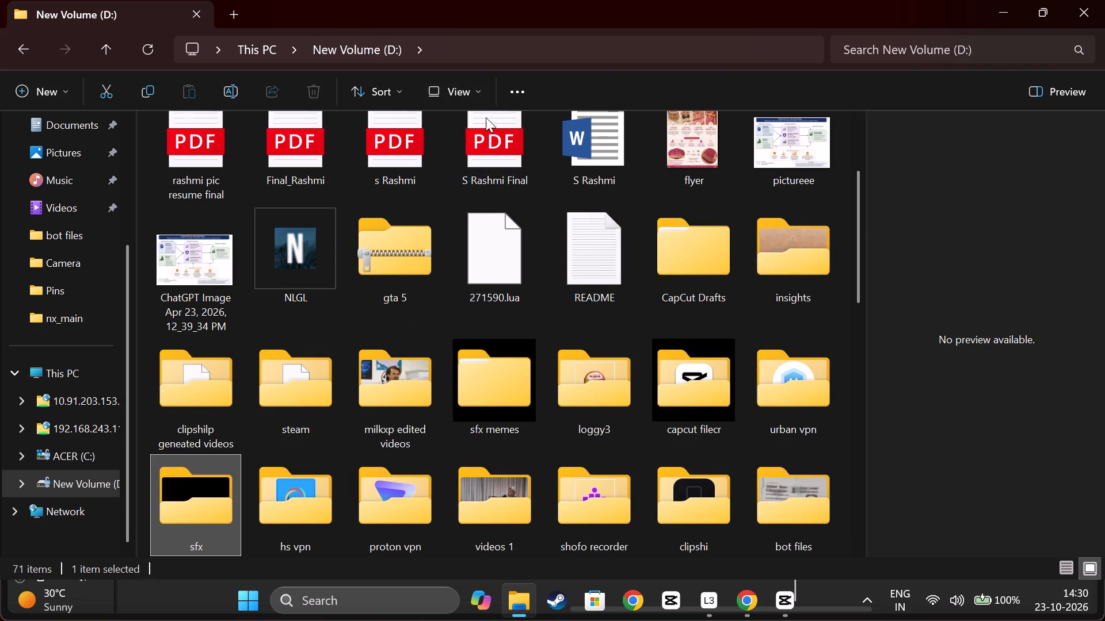
left_click(479, 397)
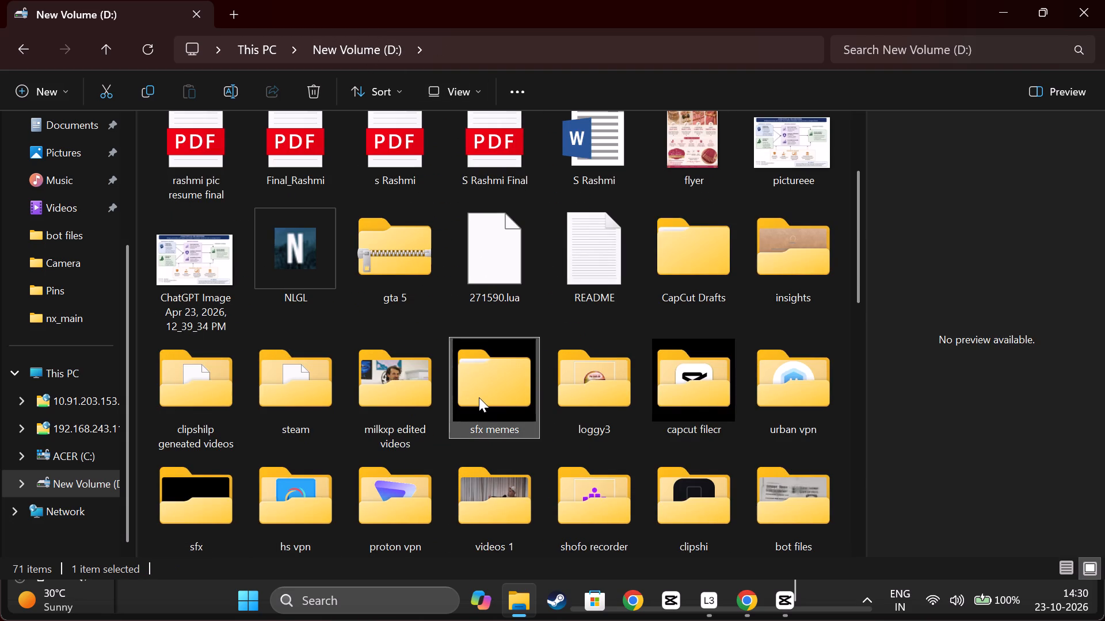
double_click(479, 397)
double_click(271, 151)
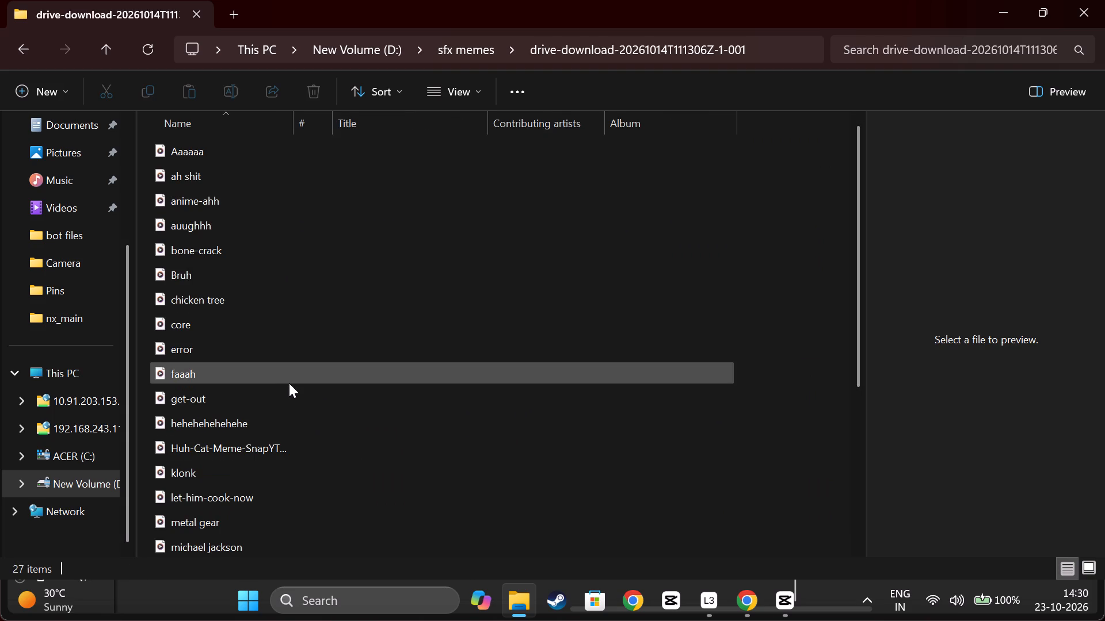
left_click(287, 365)
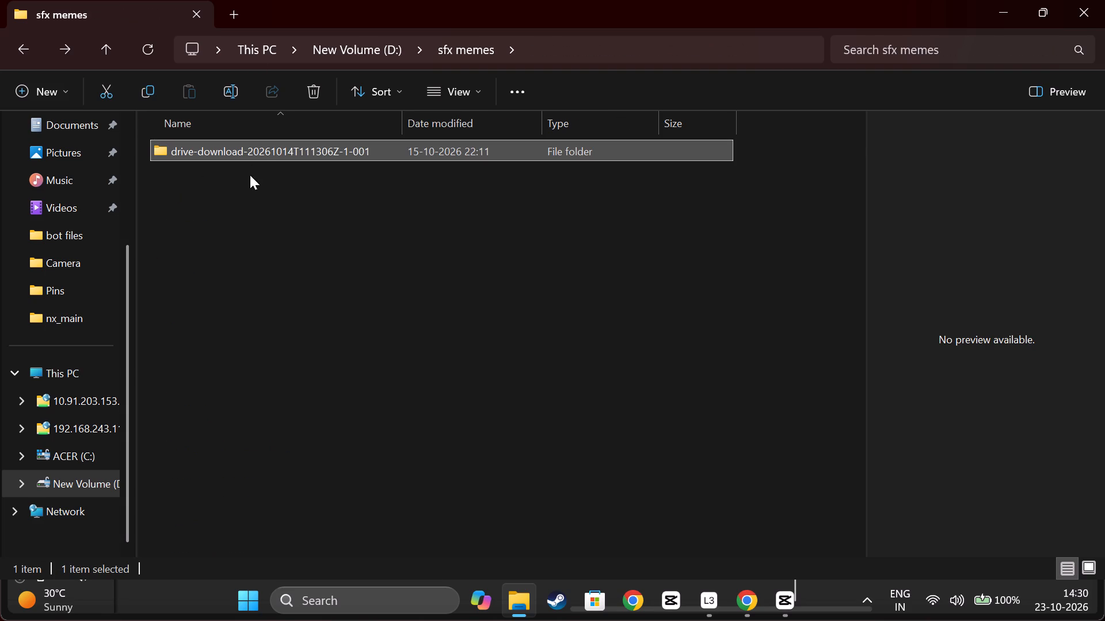
double_click(249, 147)
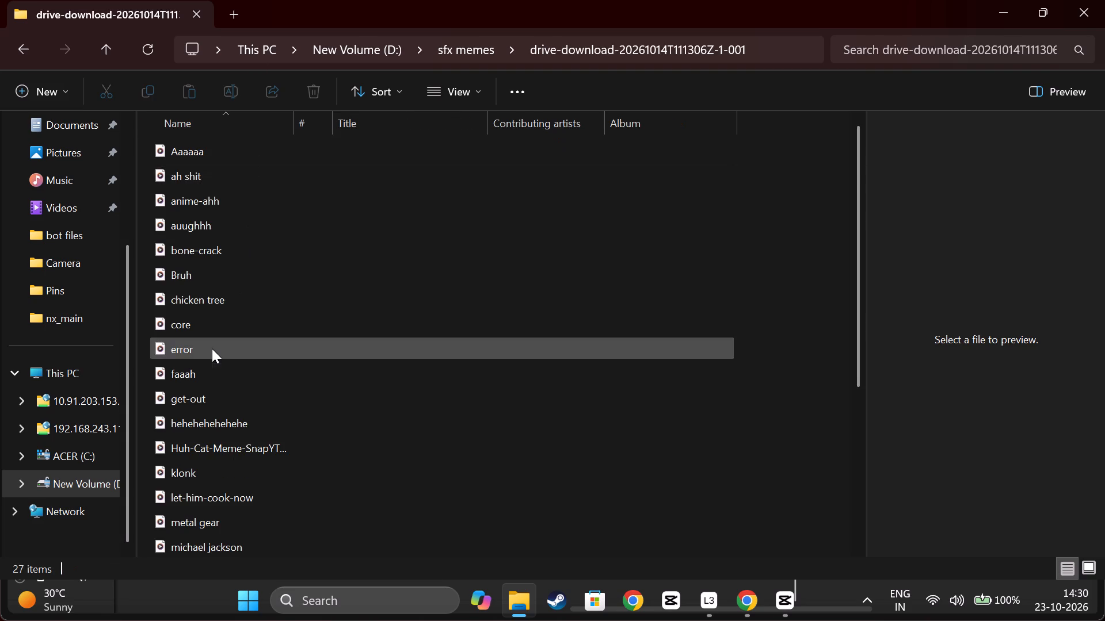
scroll(215, 370, "down", 2)
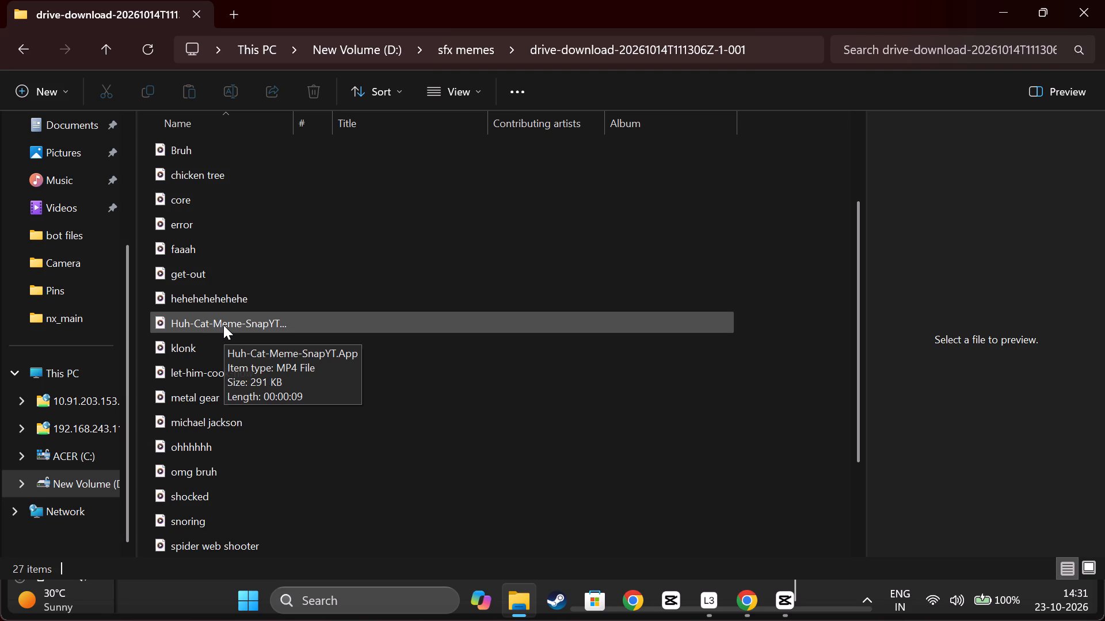
scroll(223, 324, "down", 1)
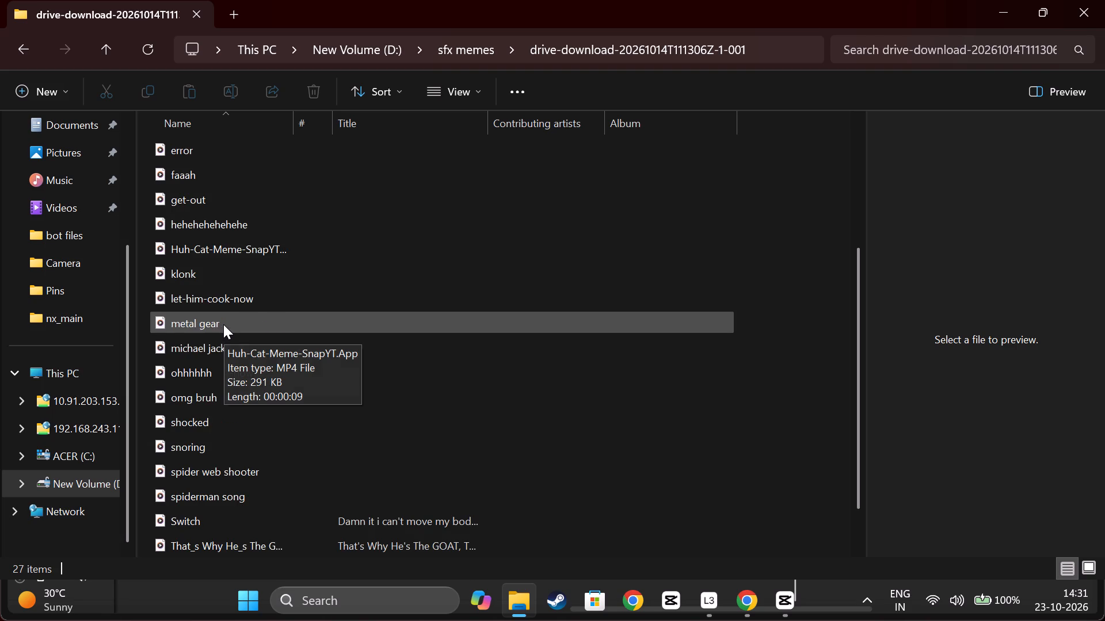
double_click(262, 322)
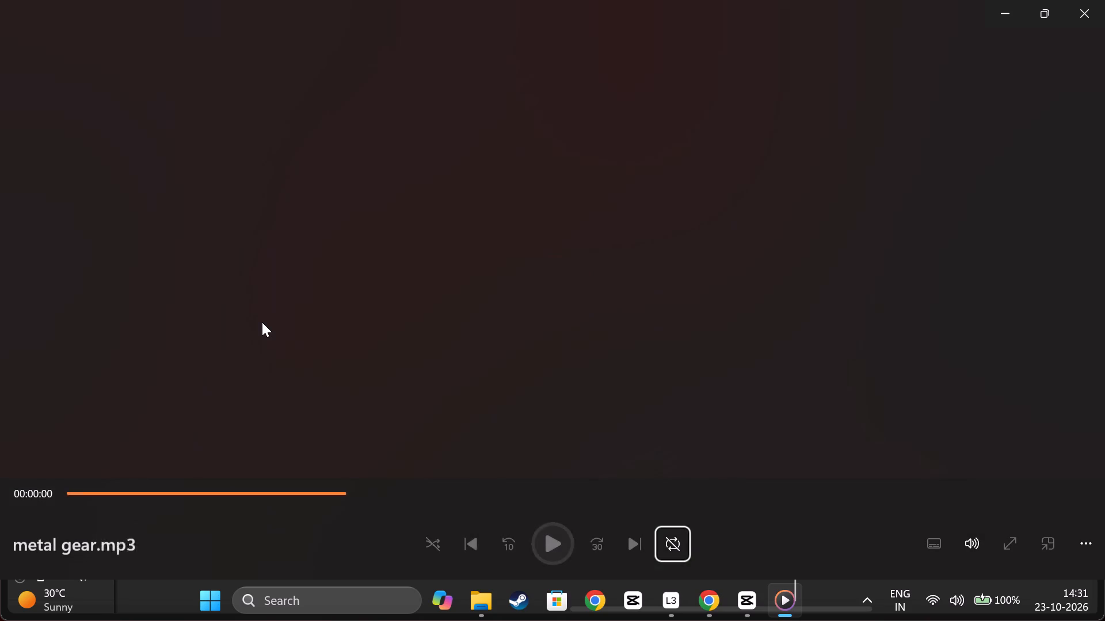
left_click(1066, 17)
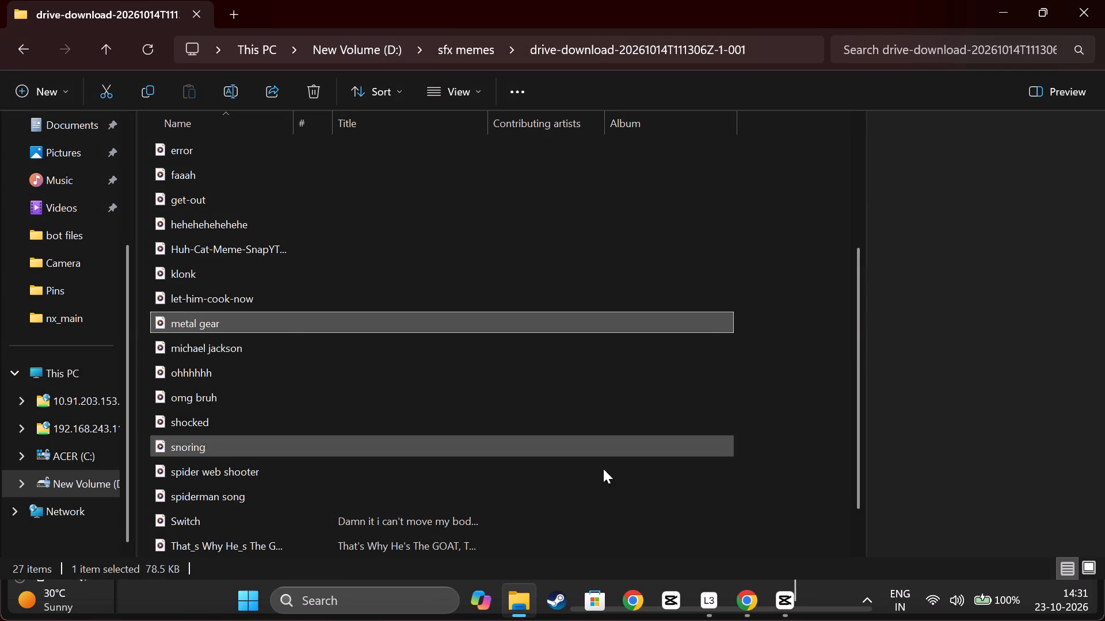
Return to CapCut and review the whole video from the beginning, replaying the section from about 00:00:19:12 to the end.
left_click(775, 593)
left_click(517, 427)
left_click_drag(520, 421, 430, 427)
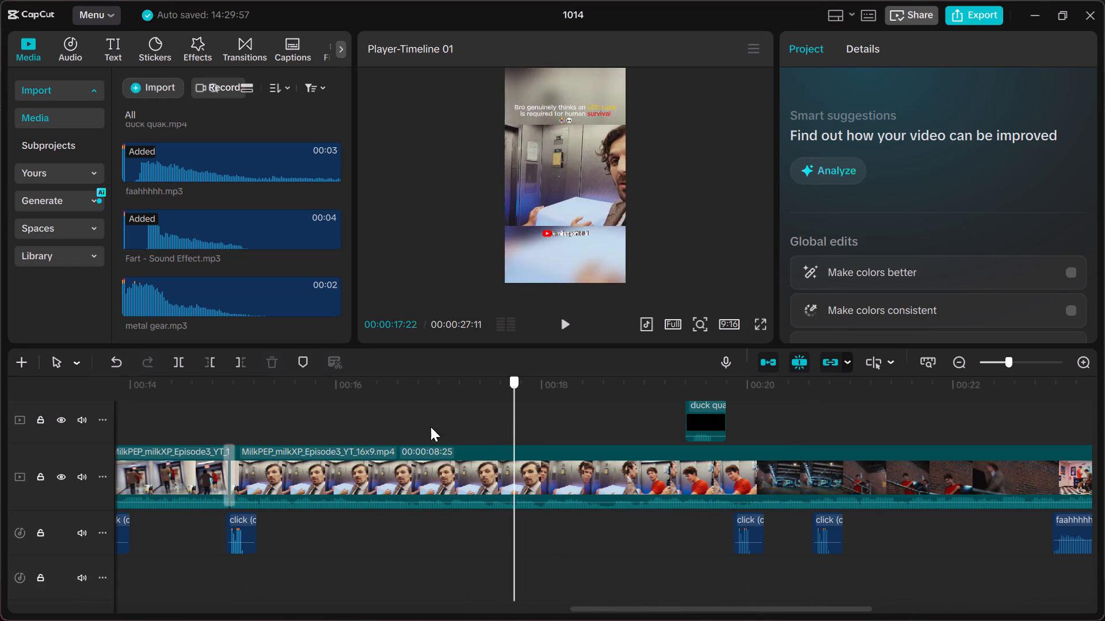
left_click_drag(430, 427, 34, 424)
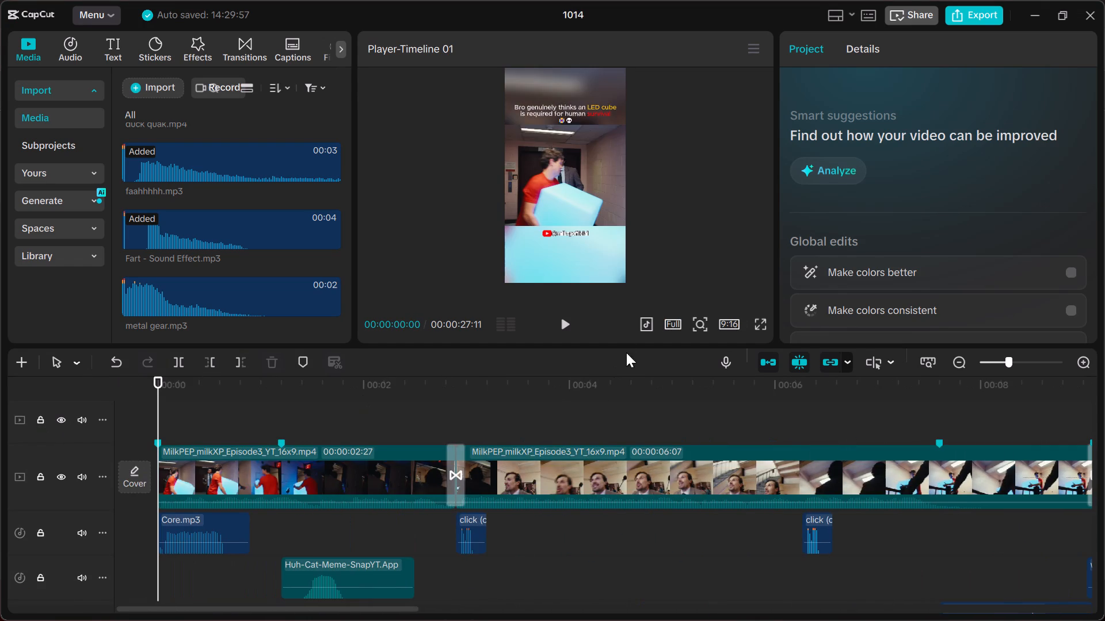
left_click(561, 323)
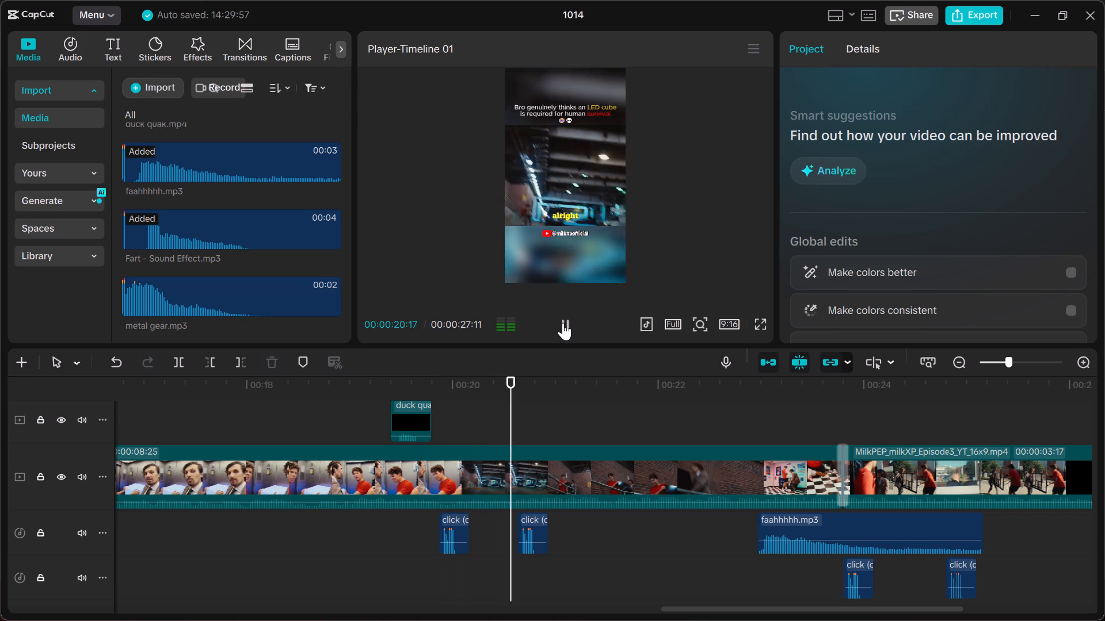
key("space")
left_click(388, 523)
left_click_drag(388, 523, 387, 525)
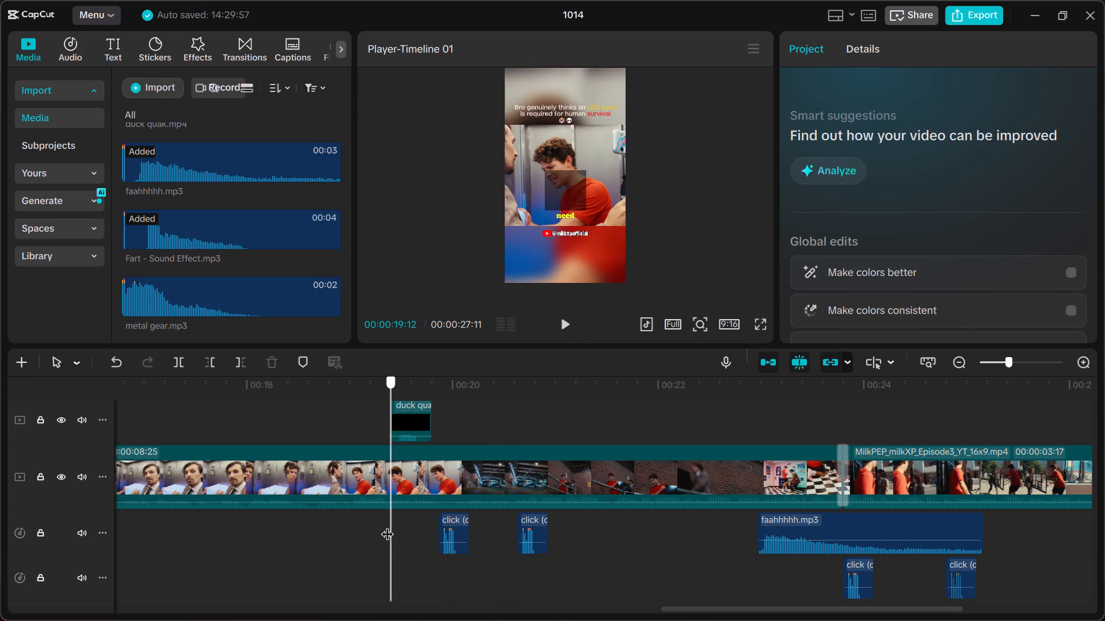
left_click_drag(387, 525, 376, 528)
key("space")
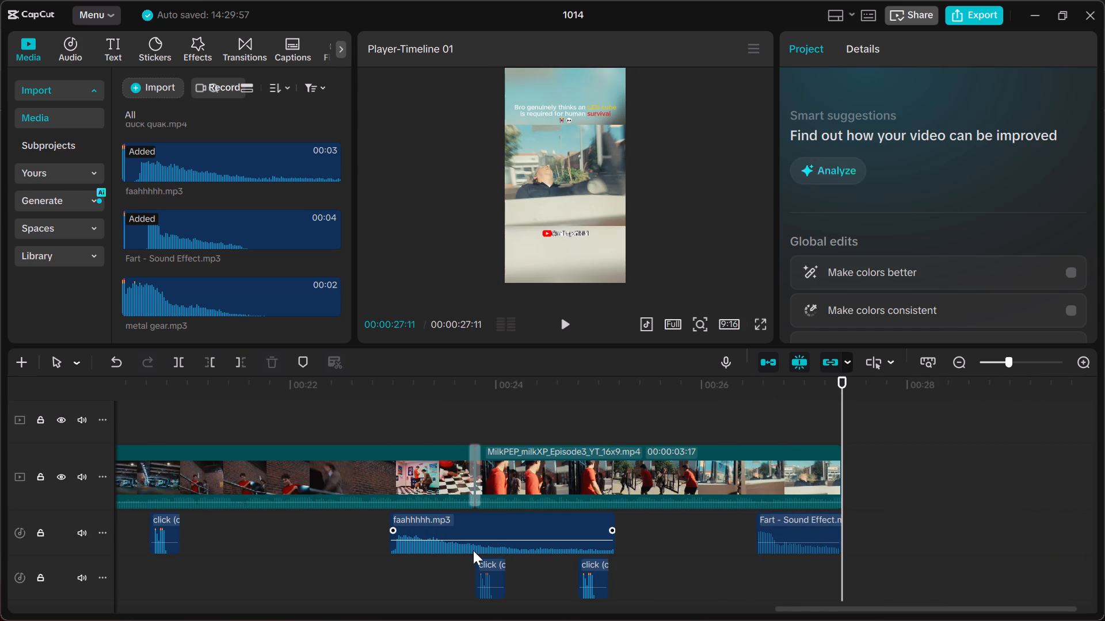
Apply the white preset style with a dark edge to the words "Bro genuinely thinks an" in the title text at the video's start.
left_click(381, 550)
left_click_drag(381, 550, 142, 555)
left_click(563, 105)
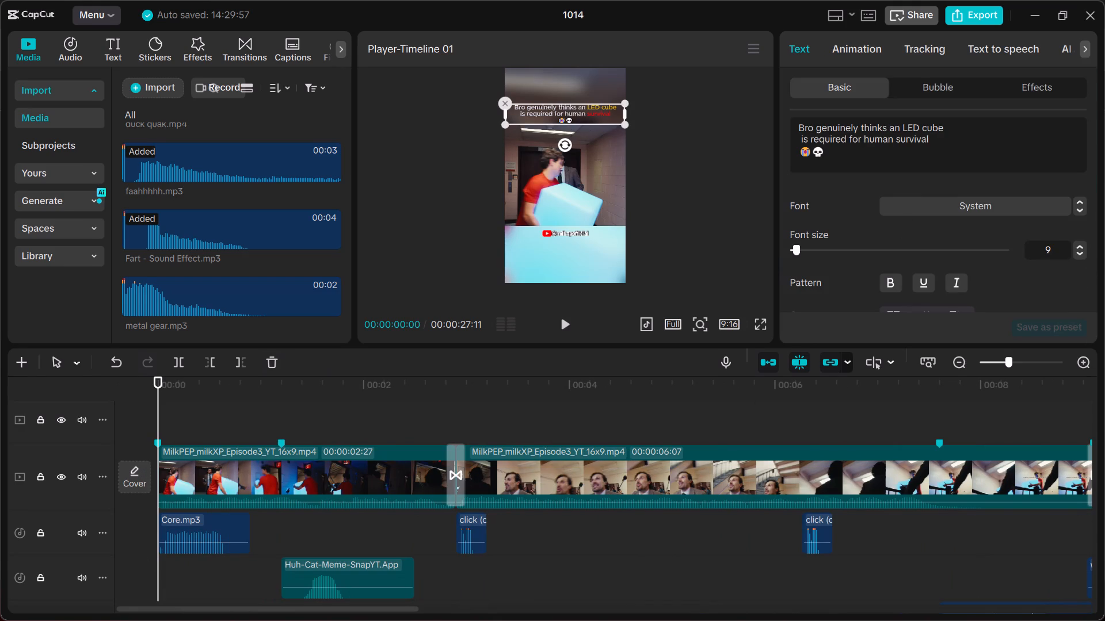
left_click_drag(903, 127, 829, 128)
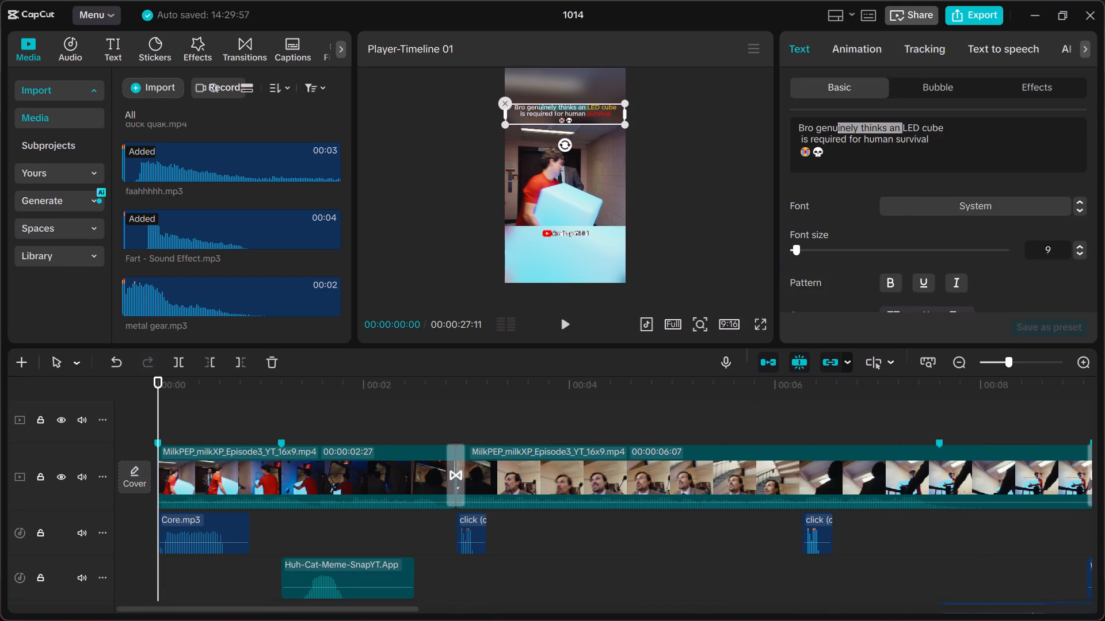
left_click_drag(829, 128, 801, 128)
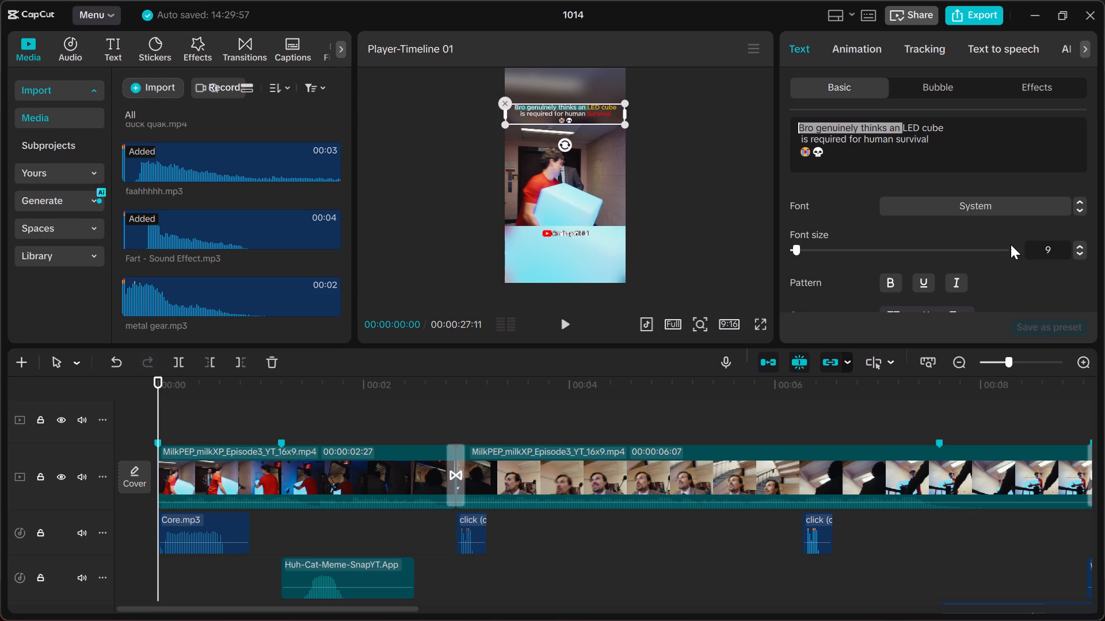
scroll(1053, 258, "down", 3)
left_click(977, 259)
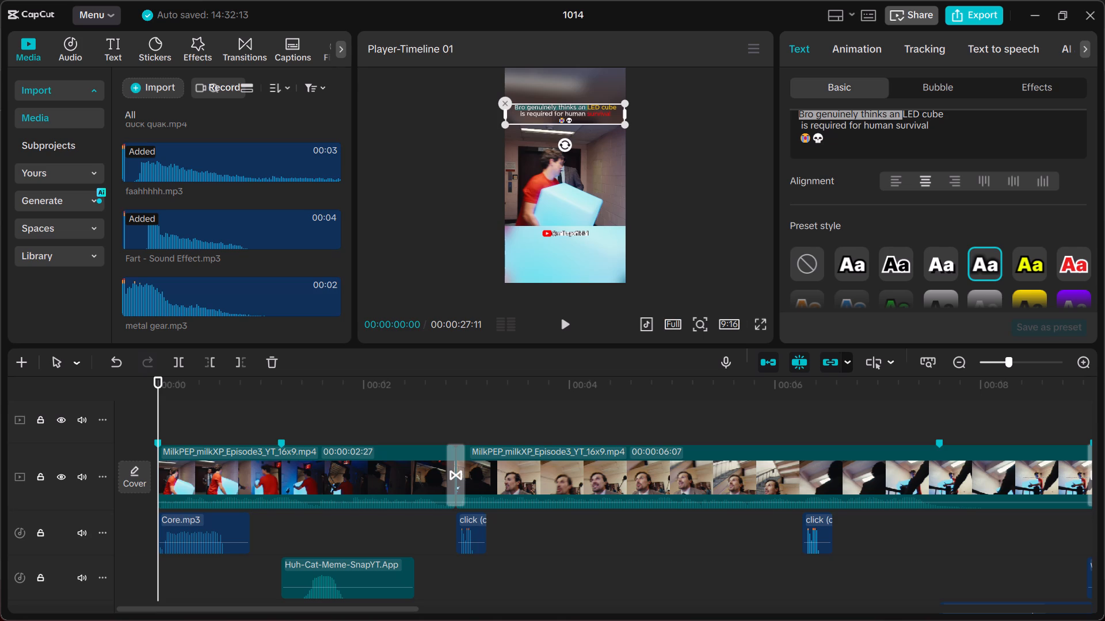
Apply the white preset style with a dark edge to the words "is required for human" in the title text.
left_click_drag(893, 126, 848, 126)
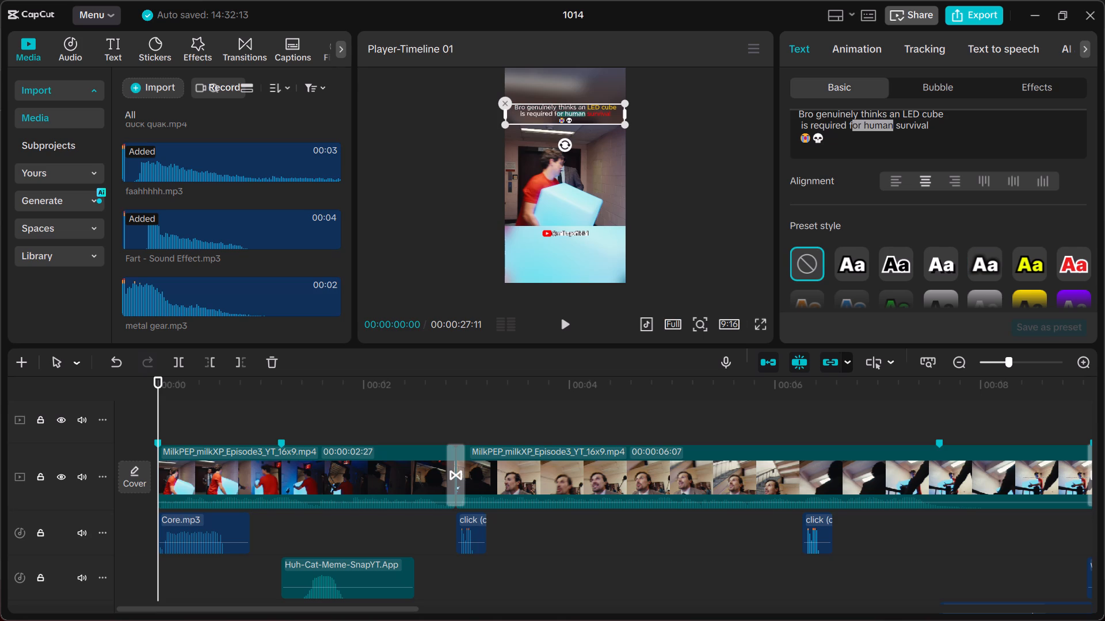
left_click_drag(848, 126, 801, 123)
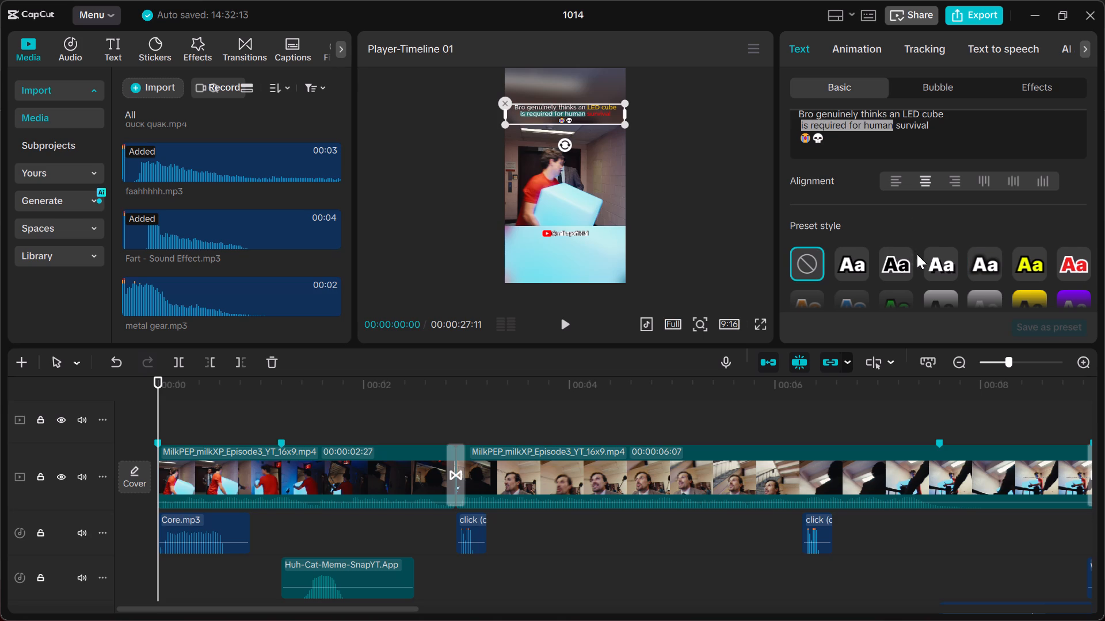
scroll(917, 254, "down", 3)
scroll(941, 243, "up", 2)
left_click(980, 184)
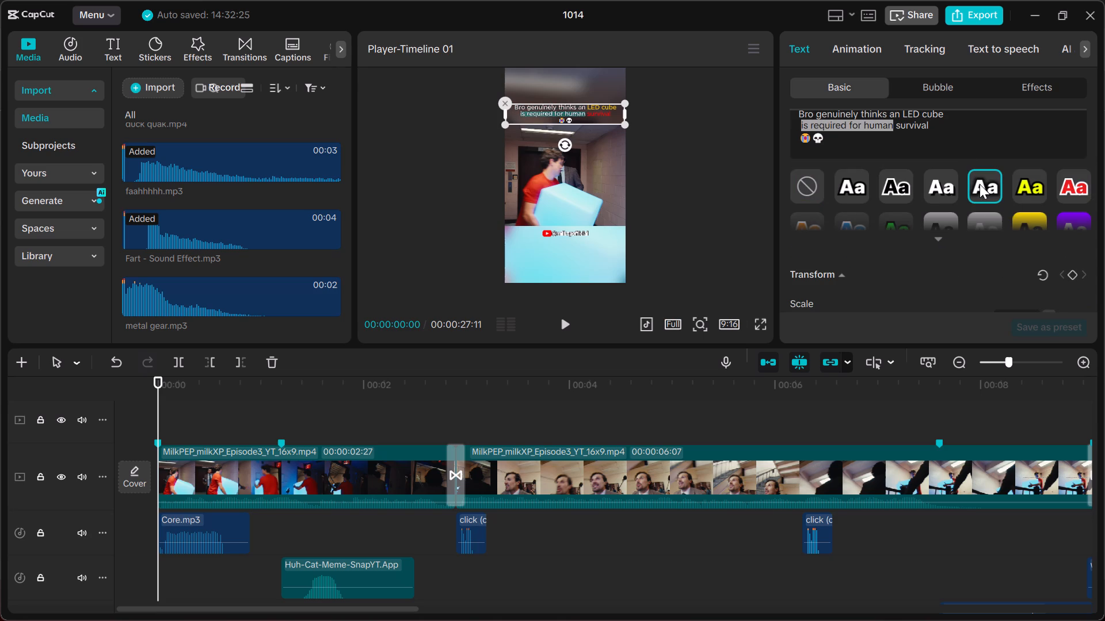
left_click(763, 179)
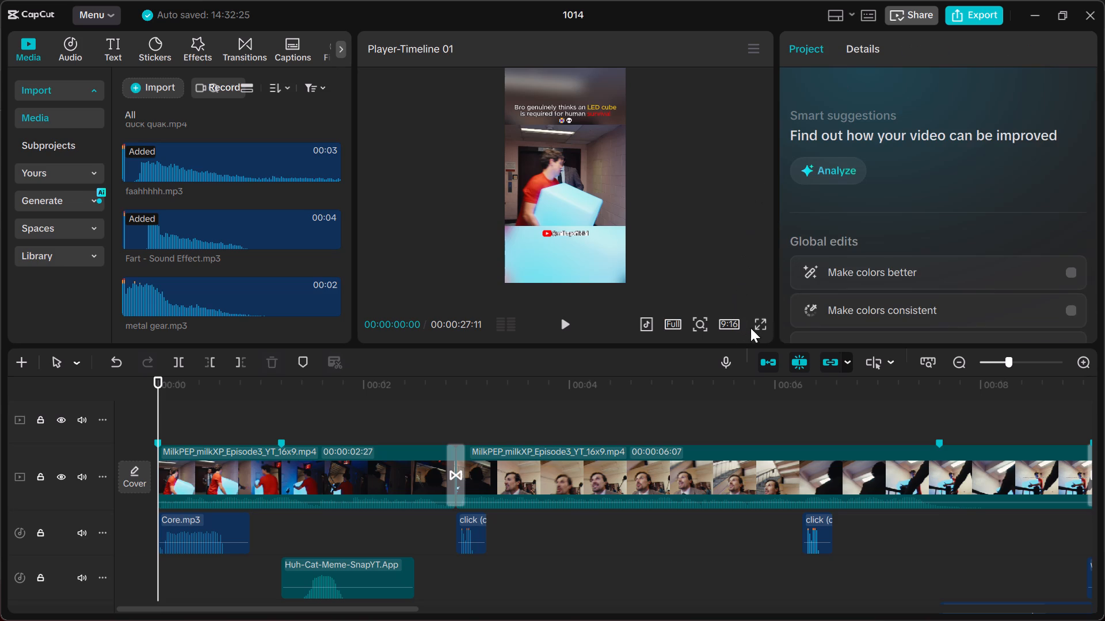
Review the video full screen from the beginning, continuing in the timeline, and scrub back to 00:00:14:16.
left_click(764, 321)
key("space")
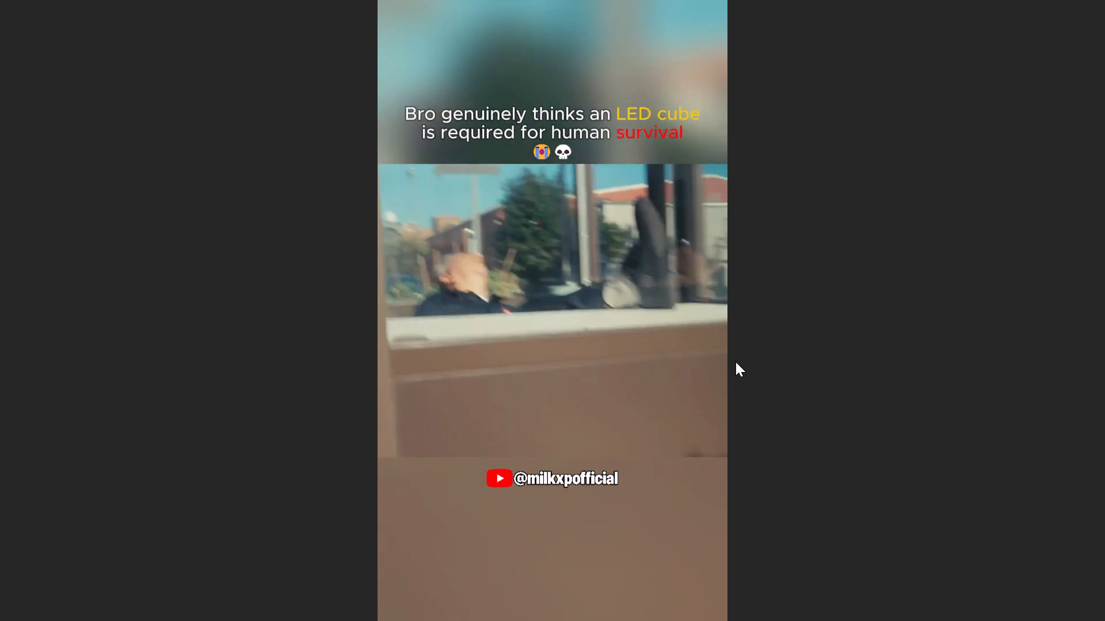
key("space")
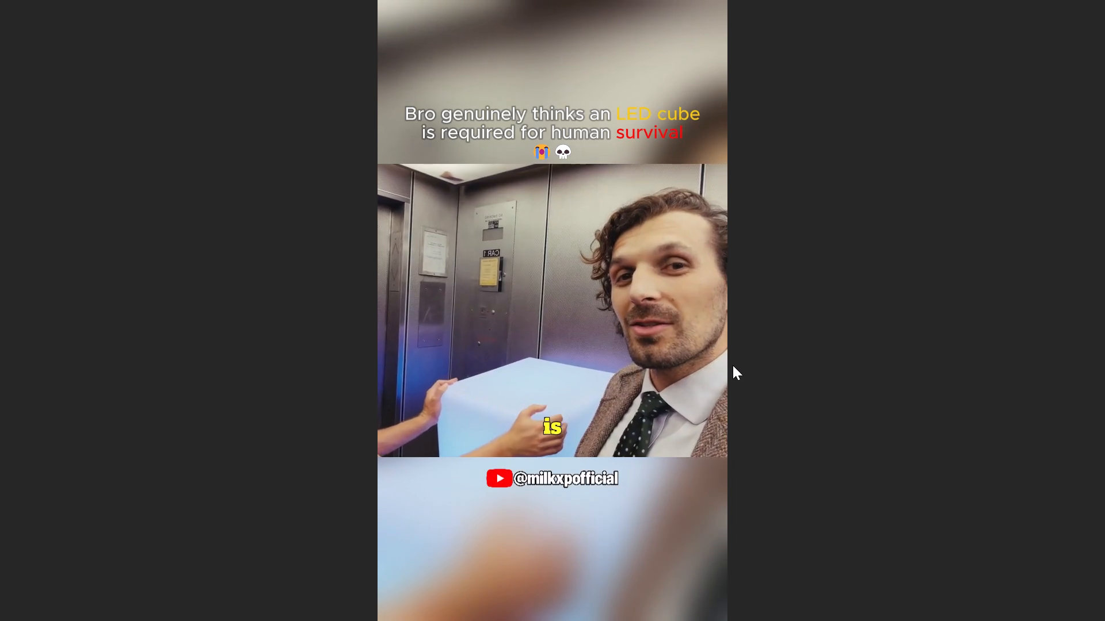
key("Escape")
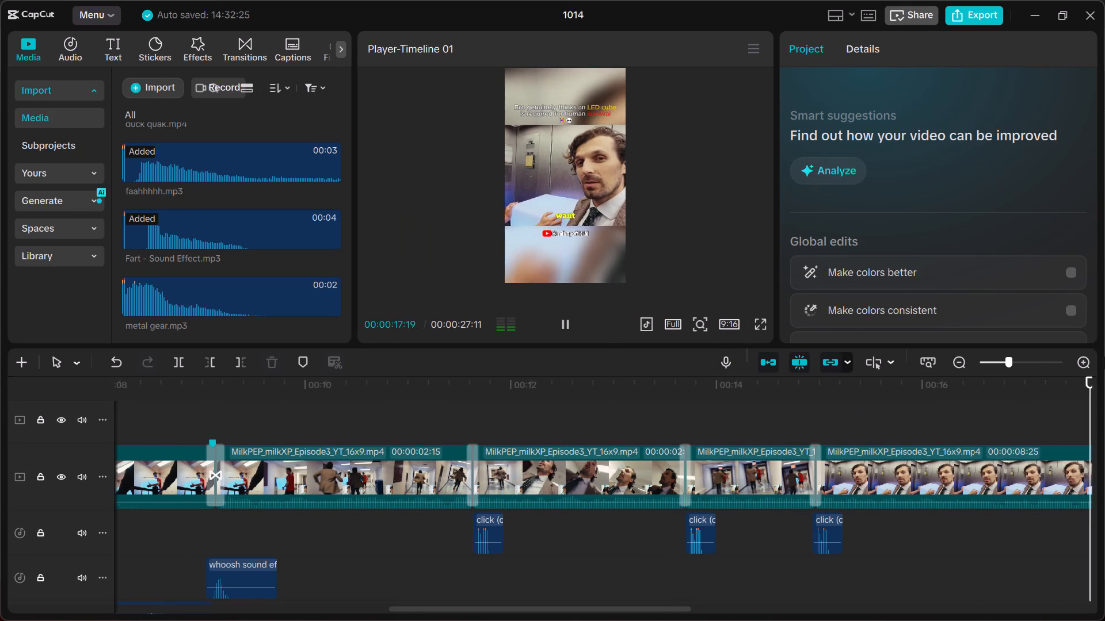
left_click_drag(1001, 361, 993, 361)
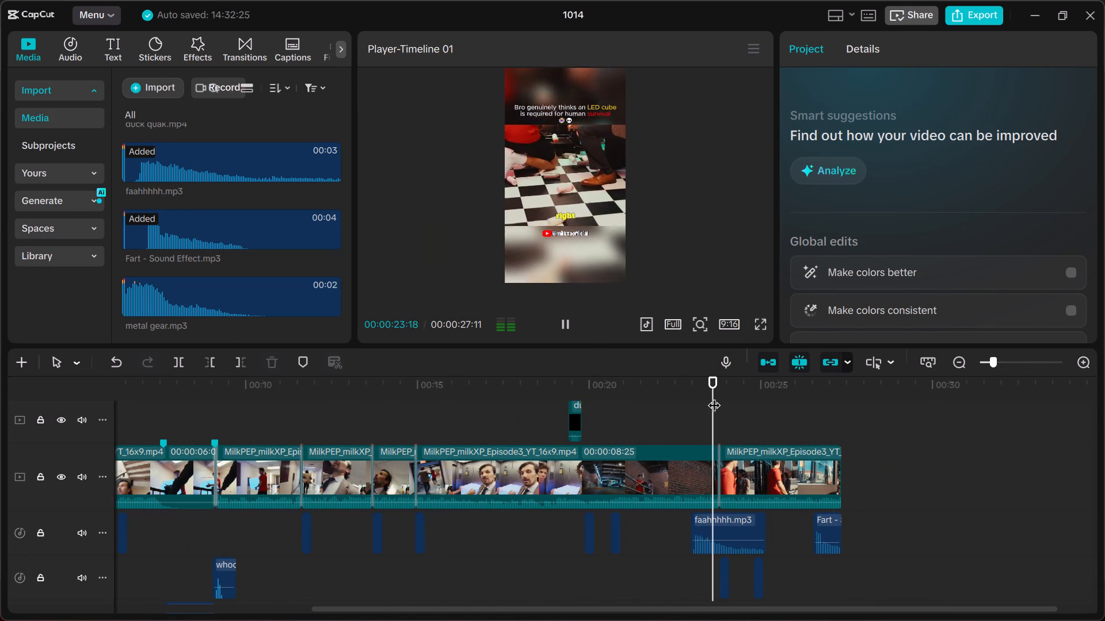
left_click_drag(711, 396, 402, 412)
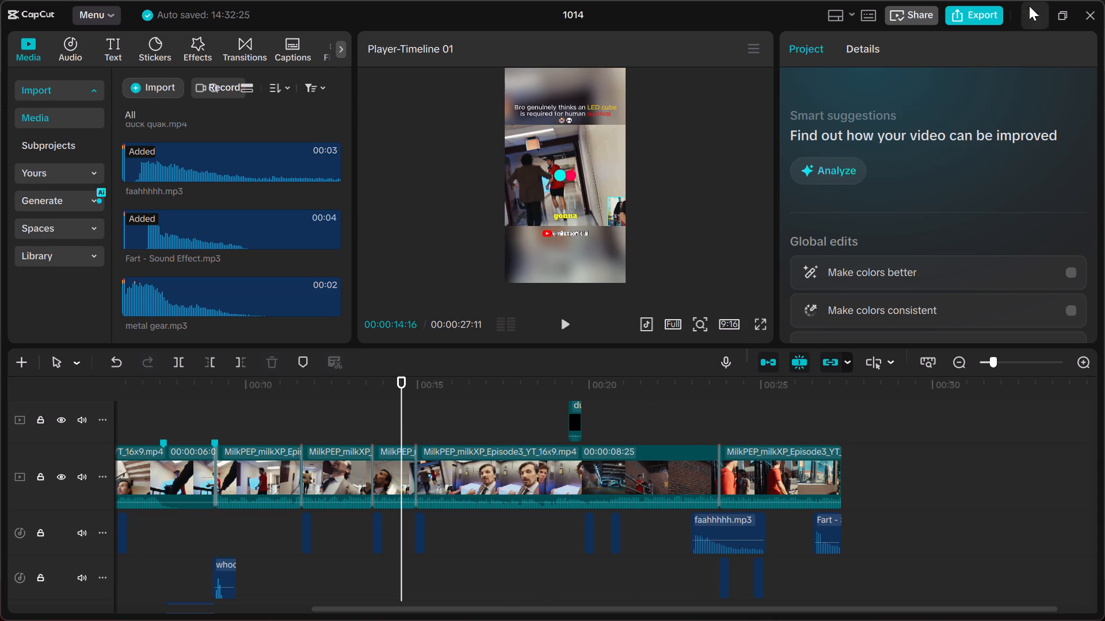
Switch to the desktop and bring the milkxp logo 2 image into the CapCut timeline at 00:00:14:16, above the title text.
left_click(1029, 6)
left_click(1062, 620)
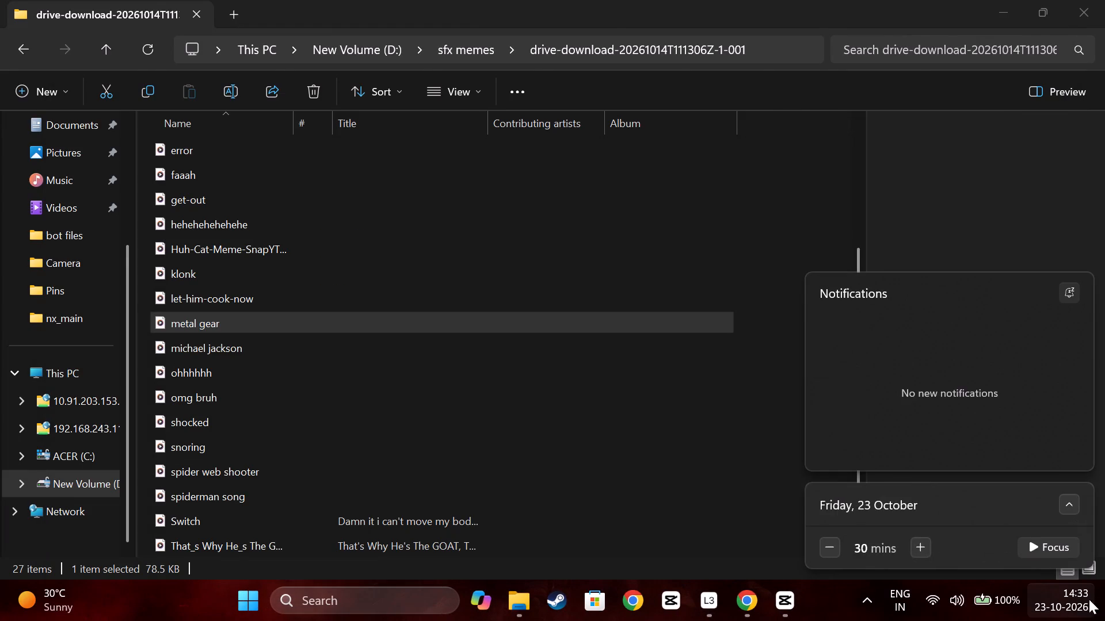
left_click(1104, 609)
right_click_drag(1104, 370, 1072, 372)
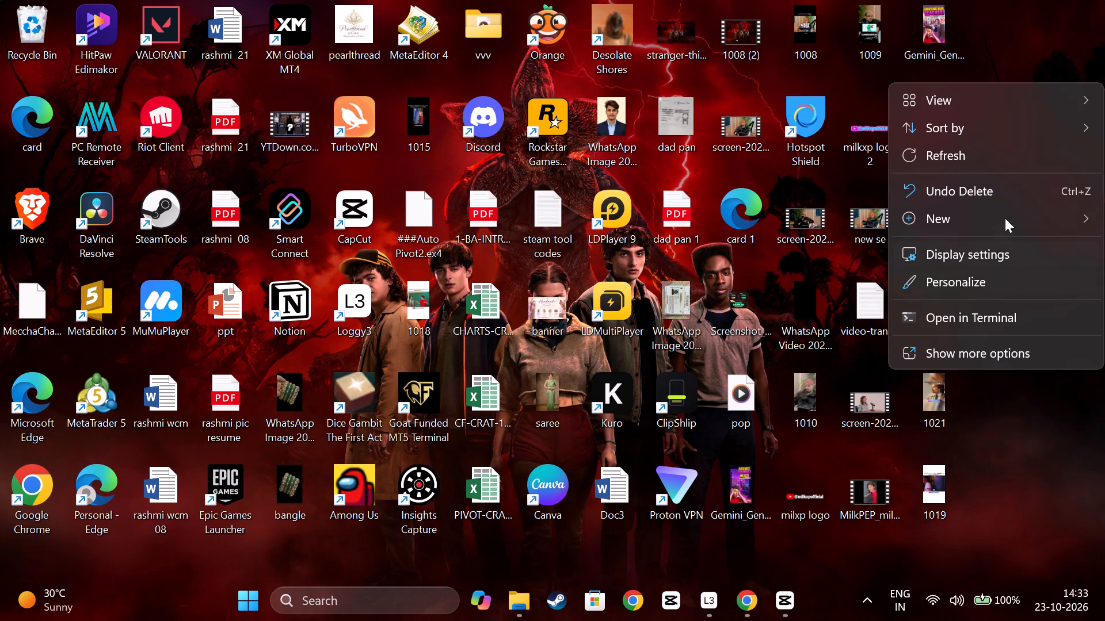
left_click(986, 160)
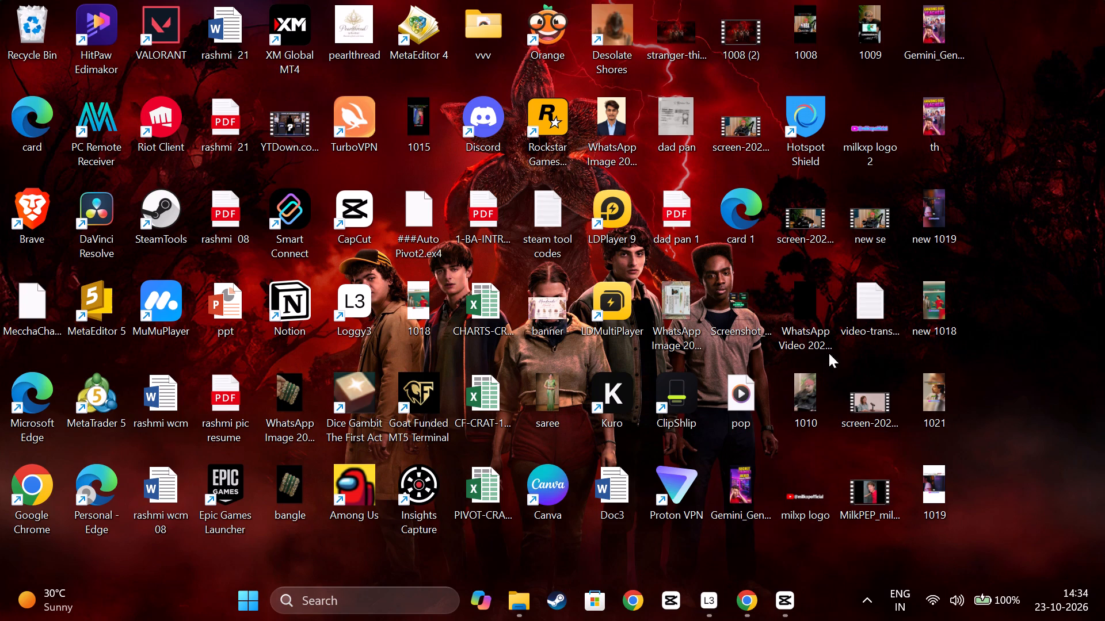
left_click_drag(871, 125, 774, 592)
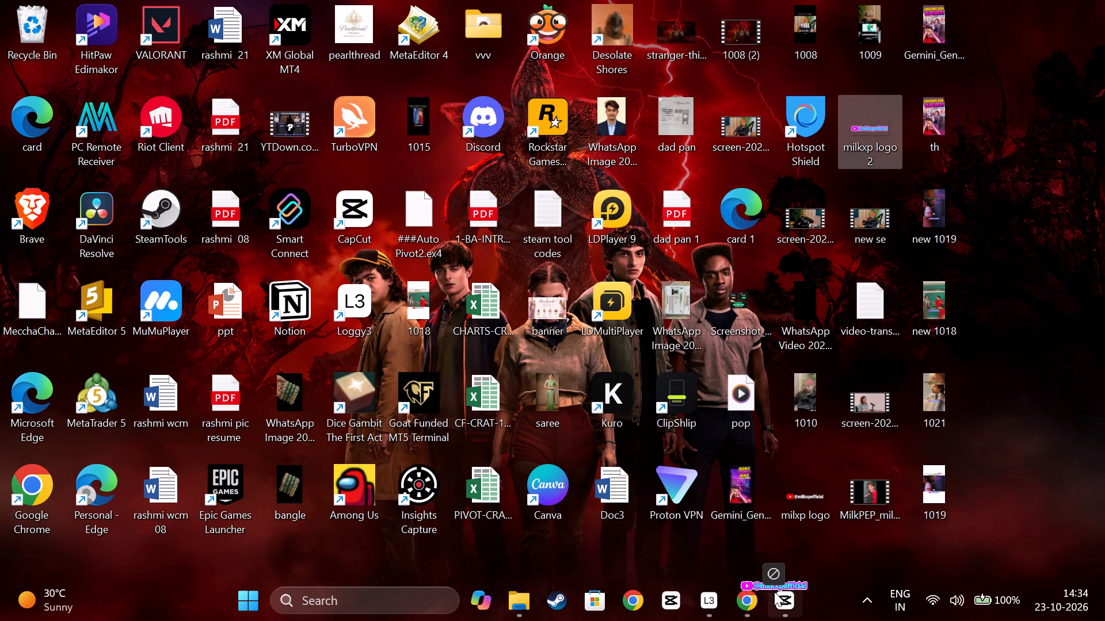
left_click_drag(774, 592, 215, 404)
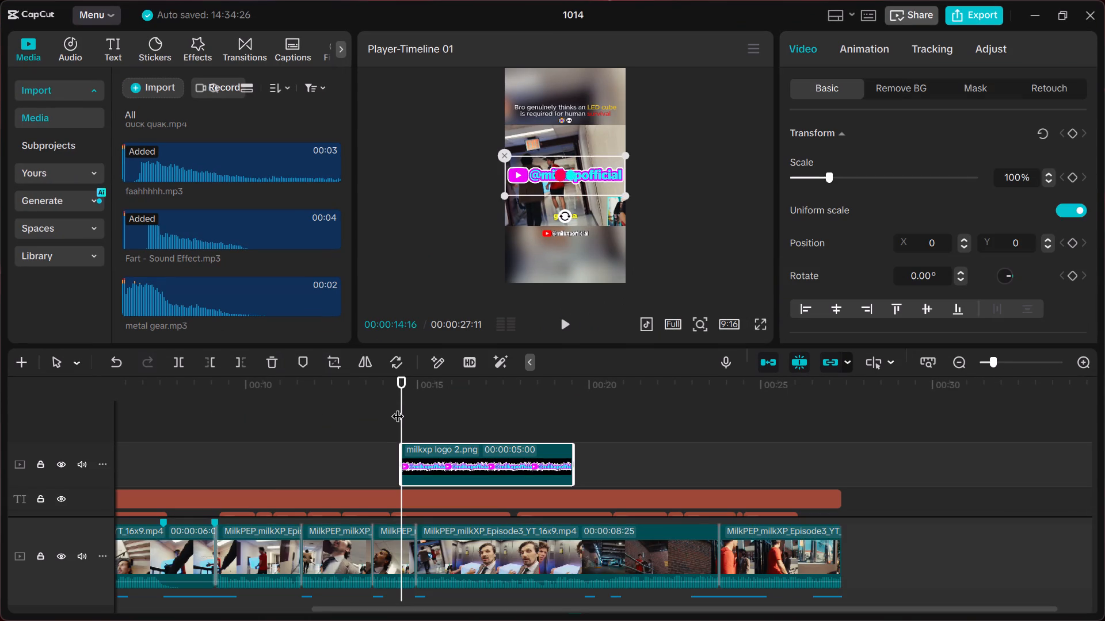
Extend the milkxp logo 2 clip at both ends so it spans the whole video, 00:00:27:11 long.
left_click_drag(397, 469, 230, 470)
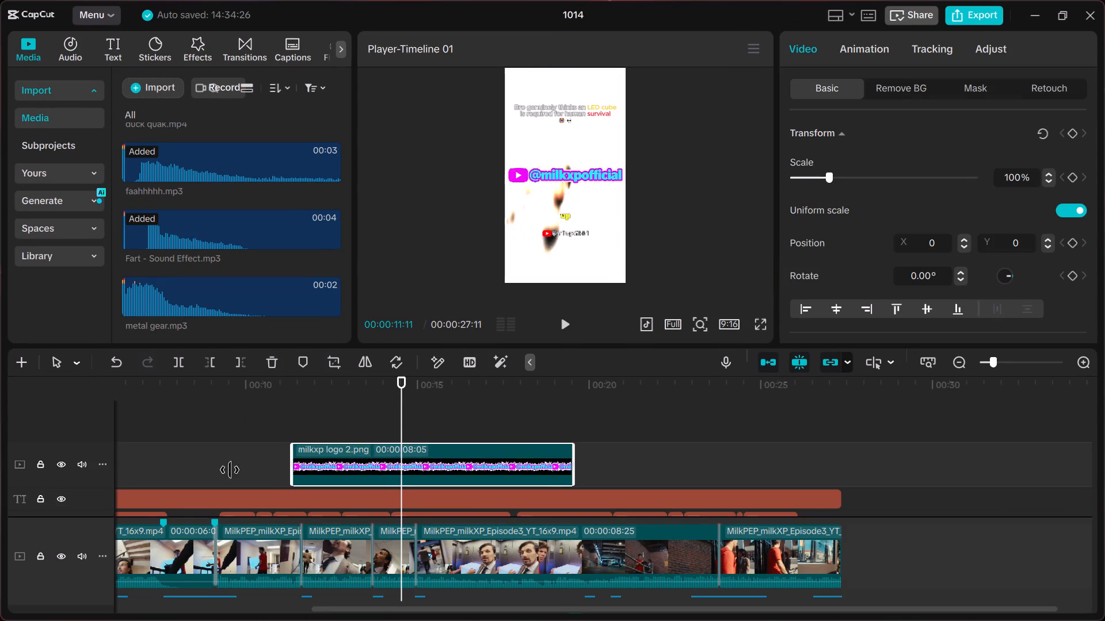
left_click_drag(230, 470, 89, 470)
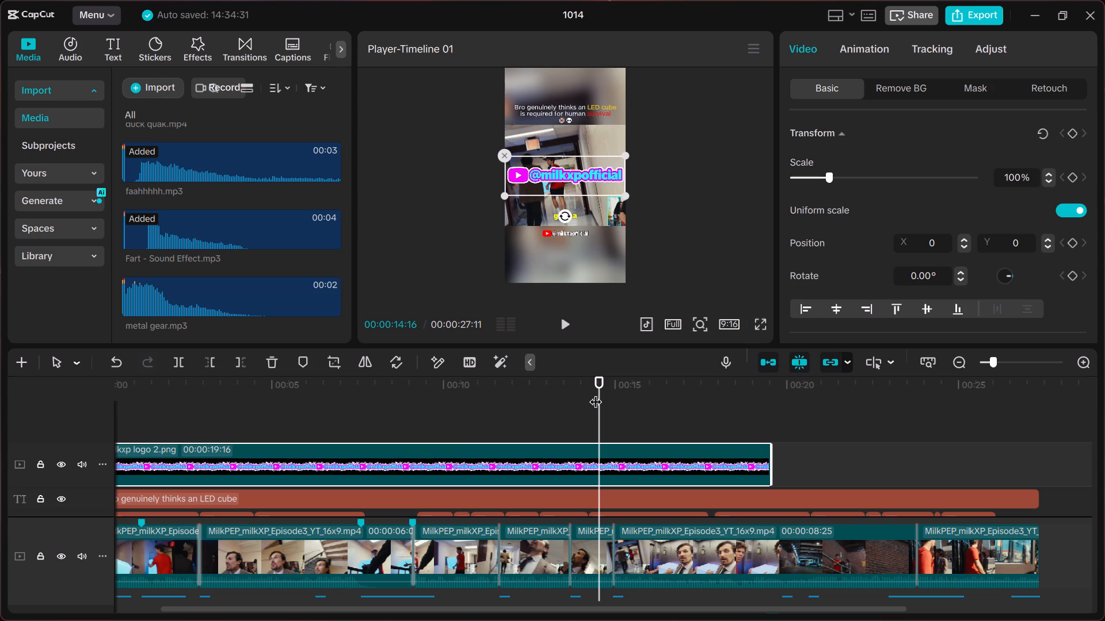
left_click_drag(597, 390, 148, 393)
left_click_drag(828, 464, 923, 463)
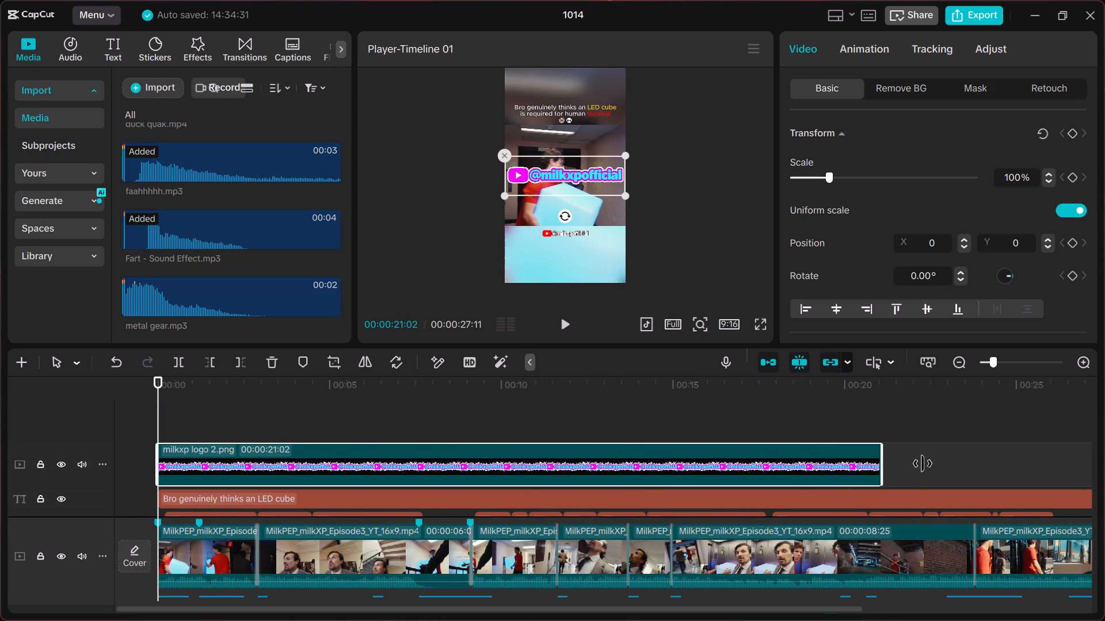
left_click_drag(923, 463, 861, 473)
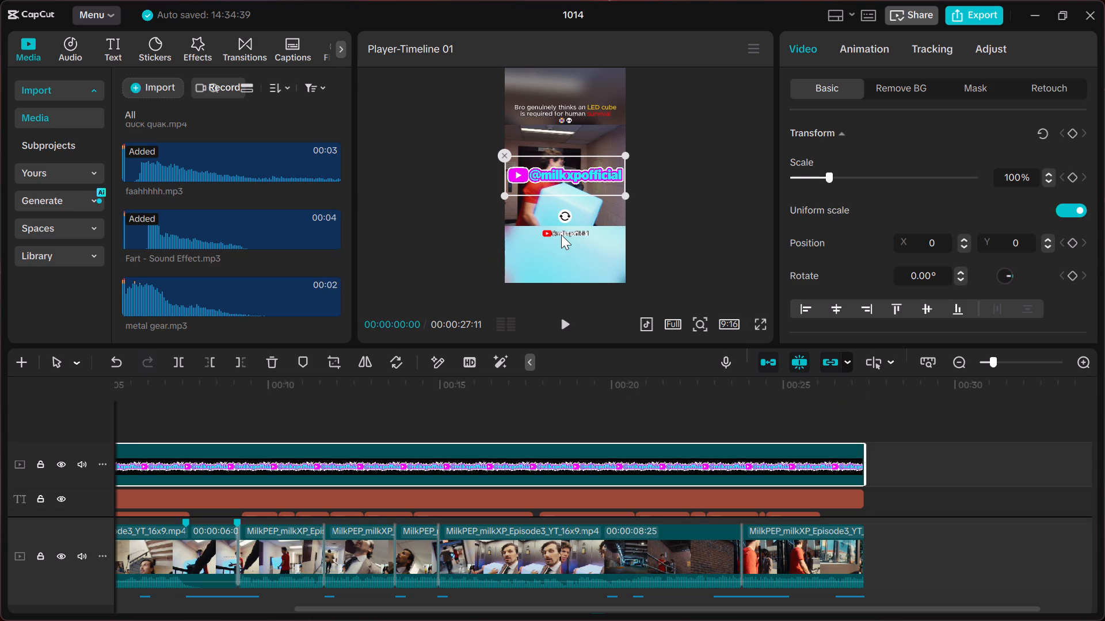
left_click(561, 235)
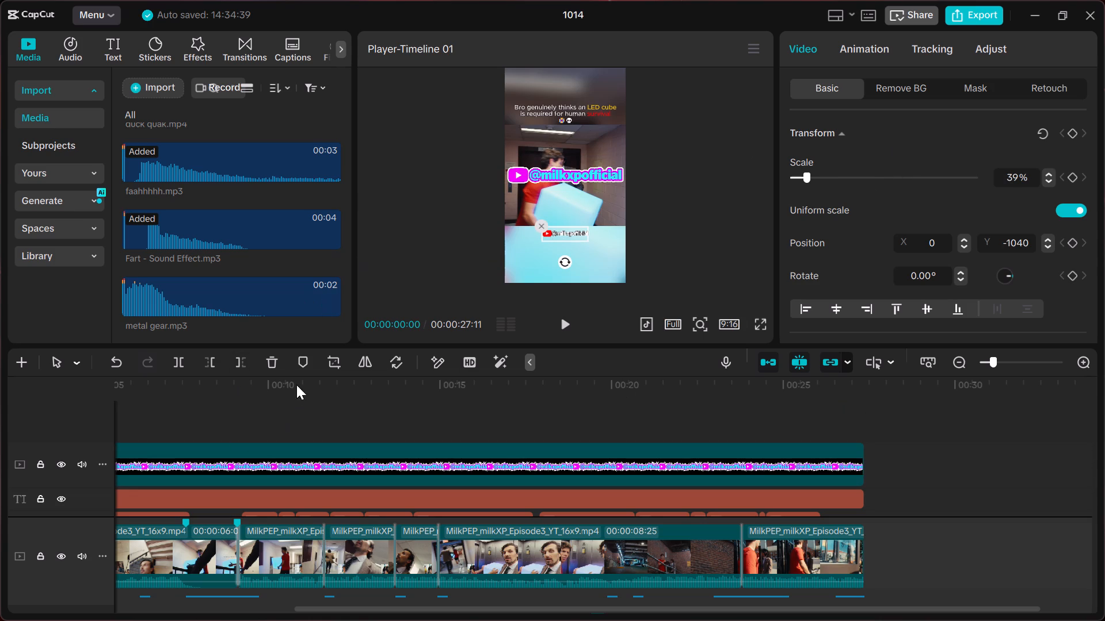
left_click(269, 365)
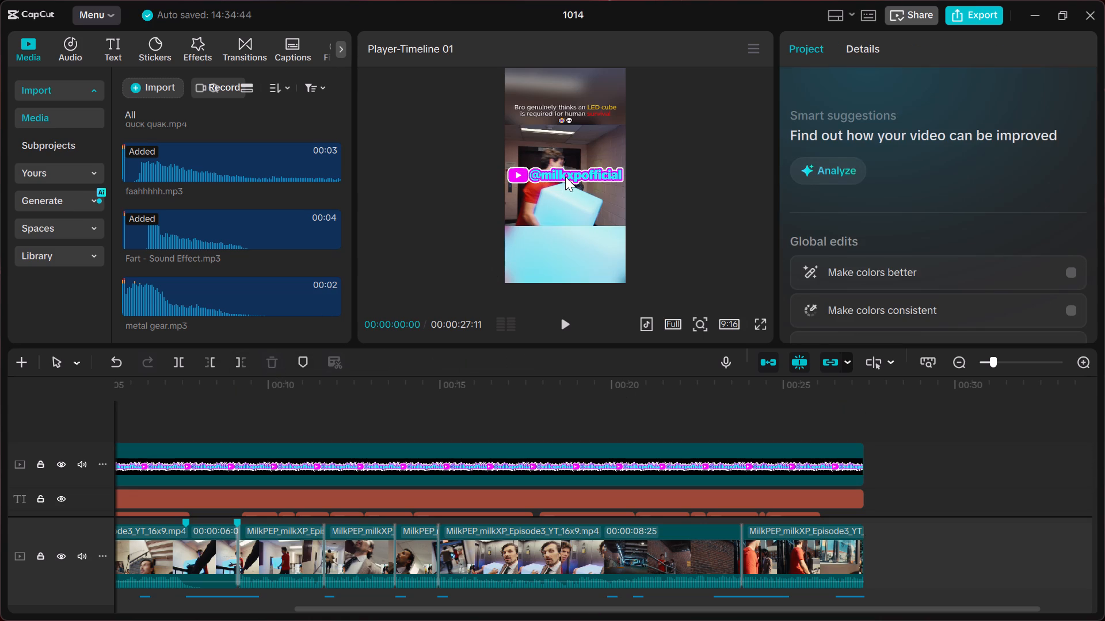
left_click(565, 177)
left_click_drag(565, 177, 558, 218)
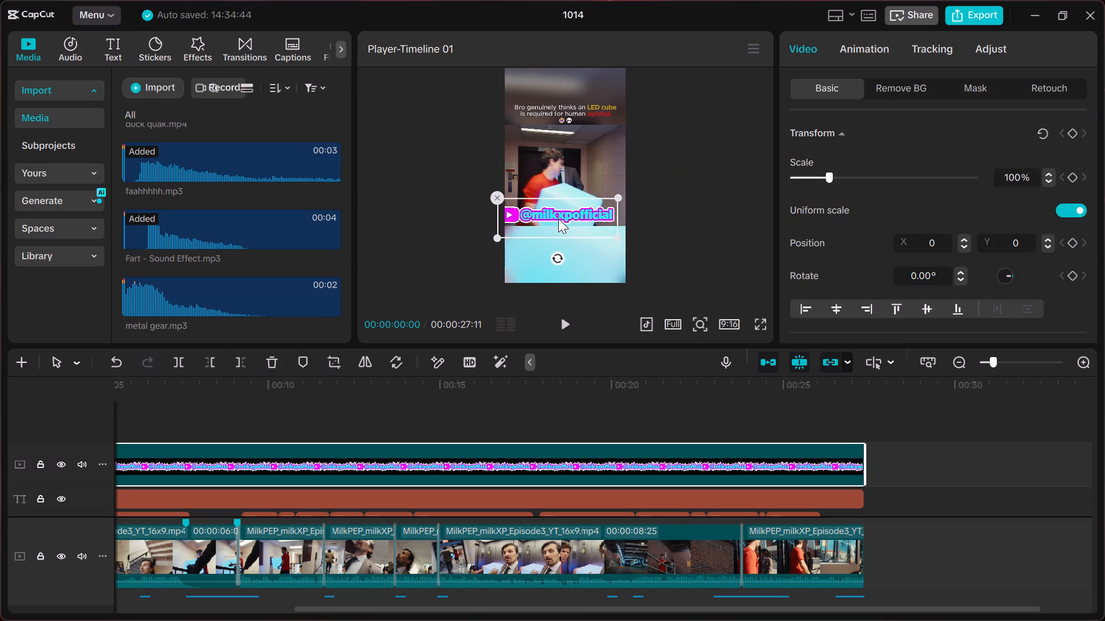
left_click_drag(558, 218, 566, 239)
left_click_drag(622, 256, 597, 251)
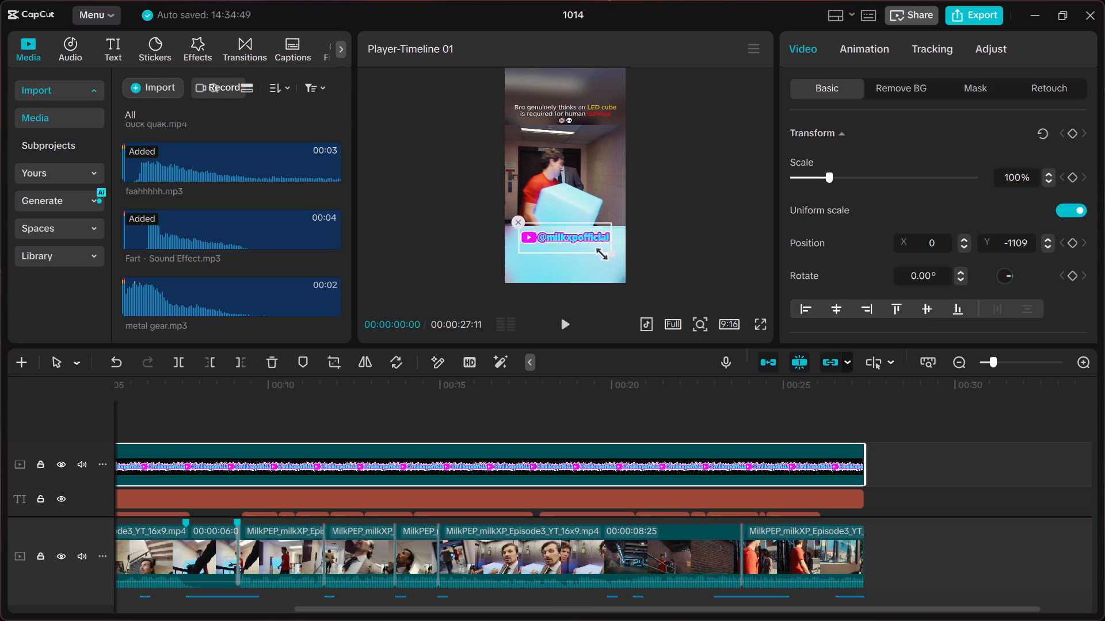
left_click_drag(597, 251, 584, 246)
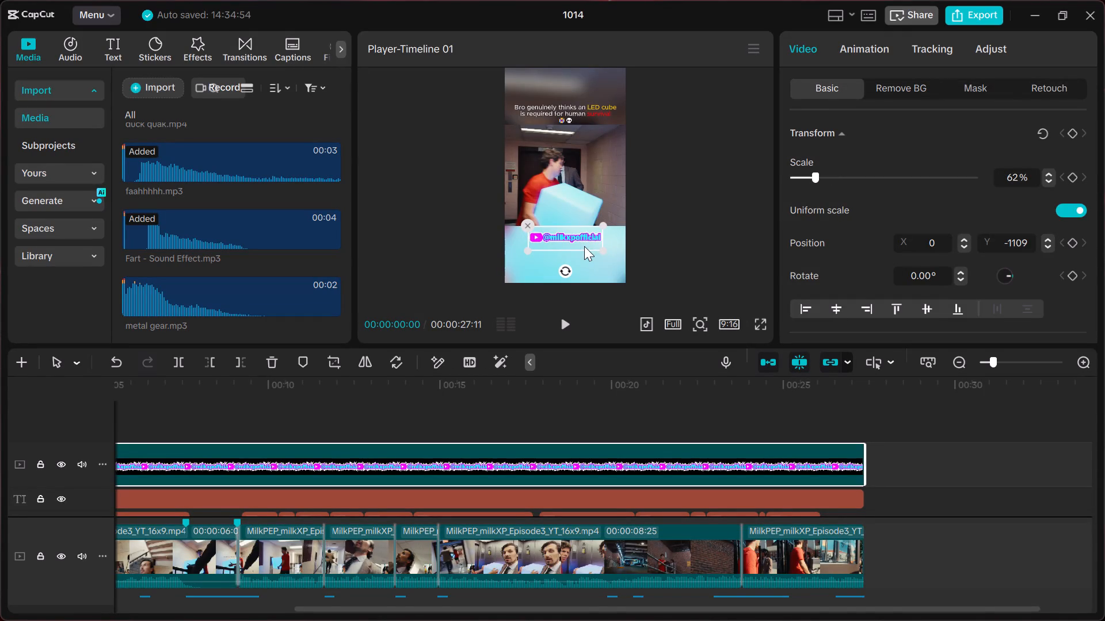
left_click(569, 236)
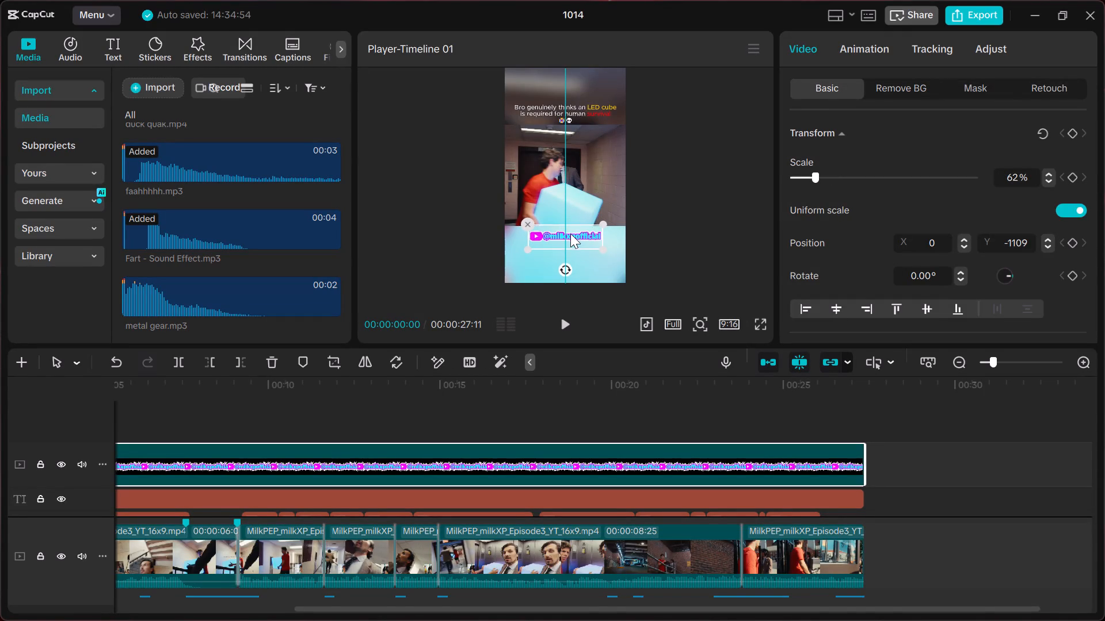
left_click(686, 253)
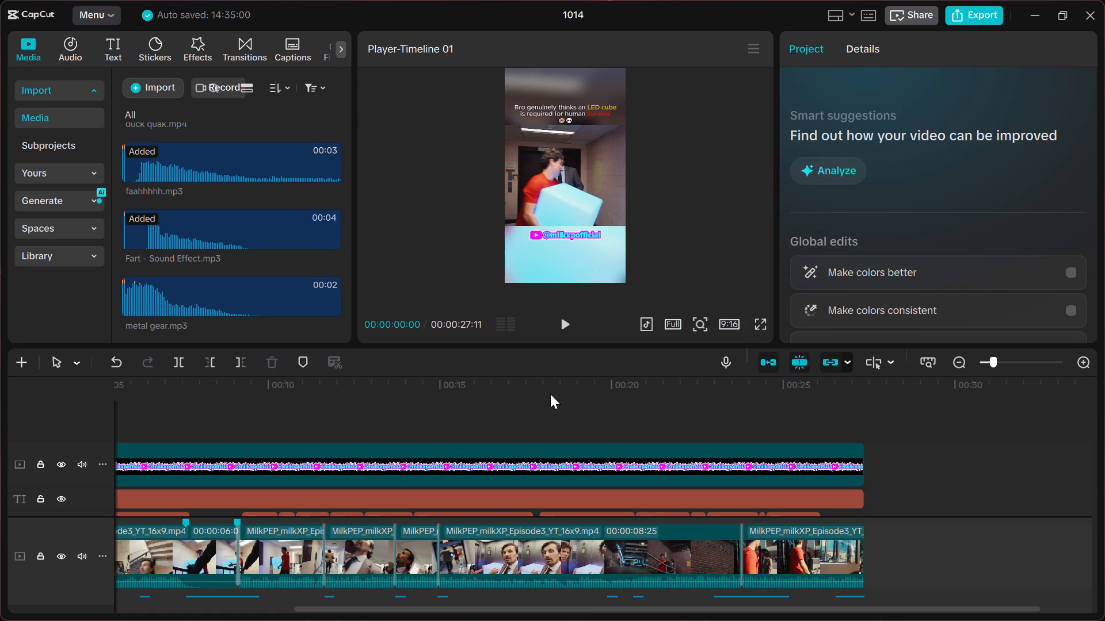
Play the video full screen from the beginning to check the new logo, stopping at 00:00:12:02.
left_click(527, 416)
left_click_drag(527, 416, 17, 447)
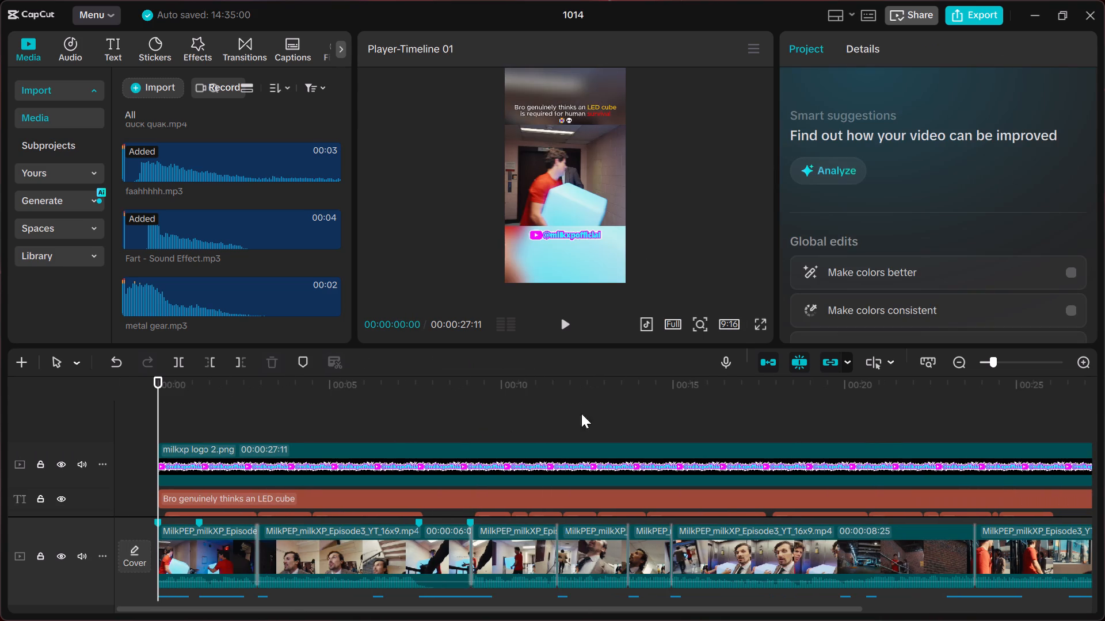
left_click(764, 324)
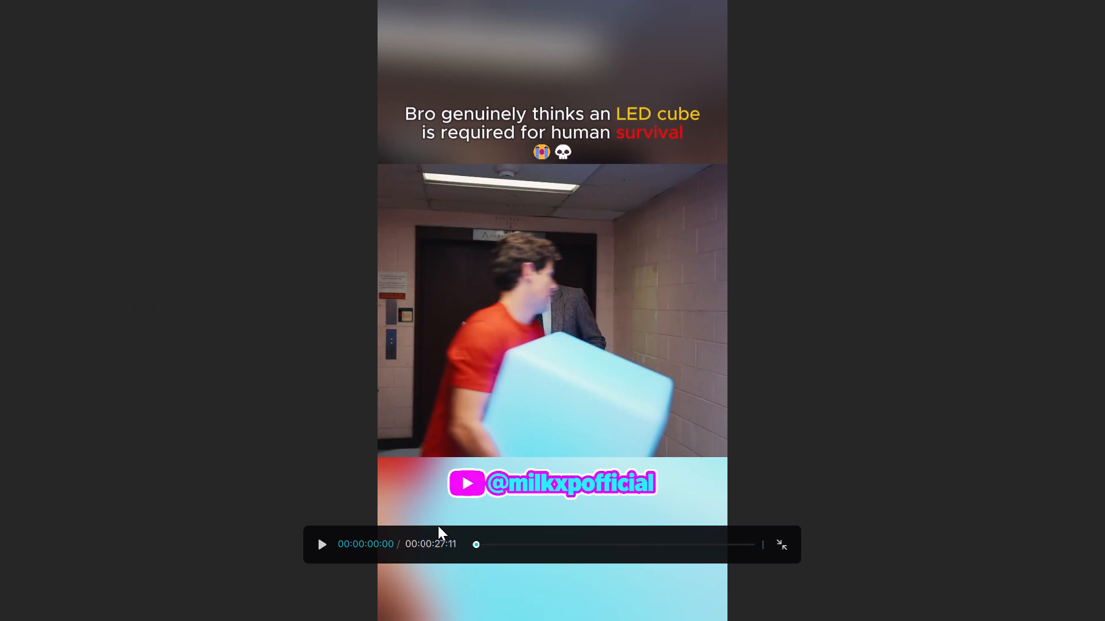
left_click(319, 540)
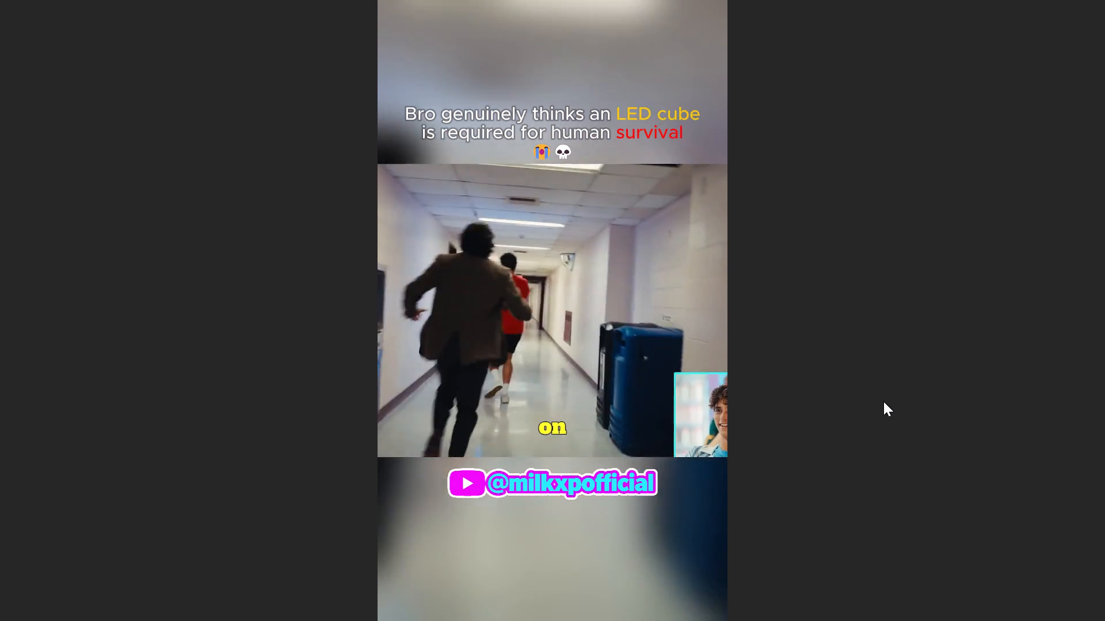
key("space")
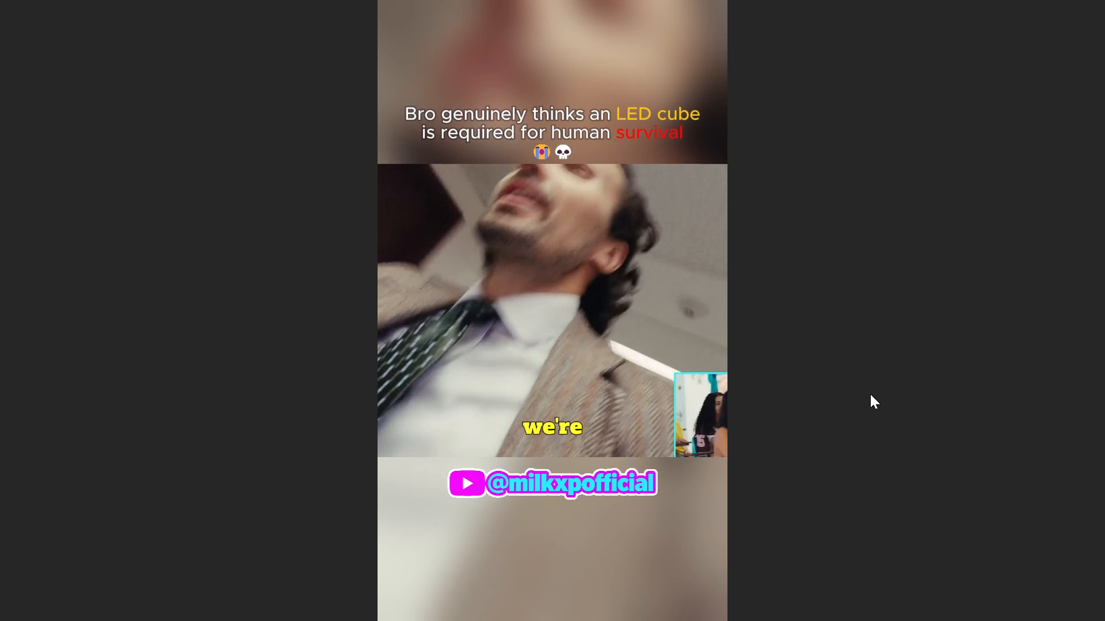
key("Escape")
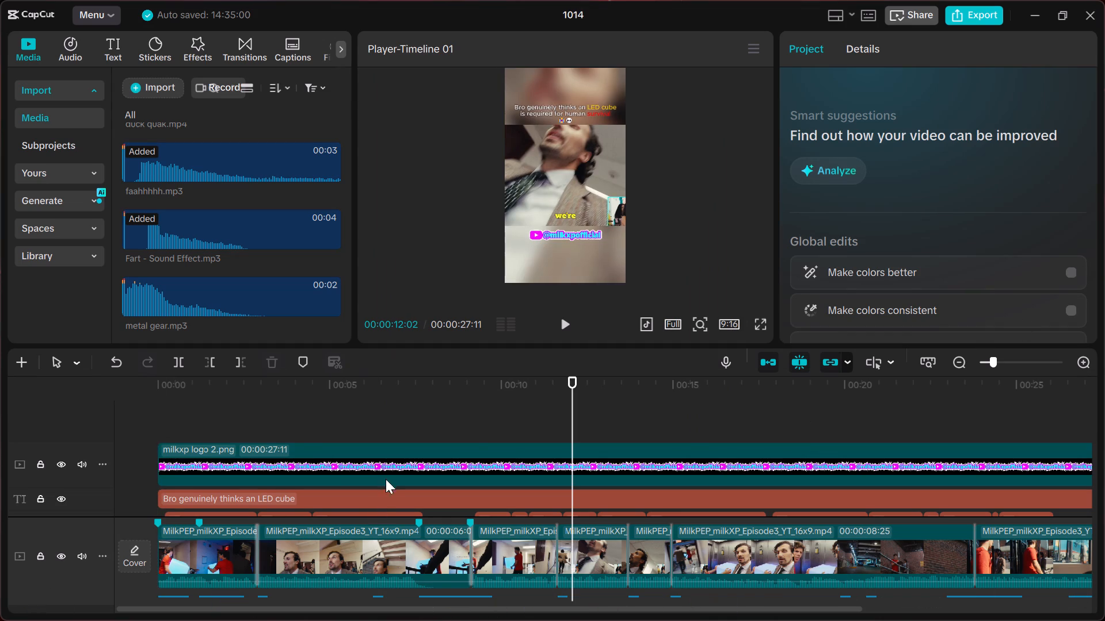
Color the word "genuinely" in the title text bright green, hex 75FF00.
left_click(378, 495)
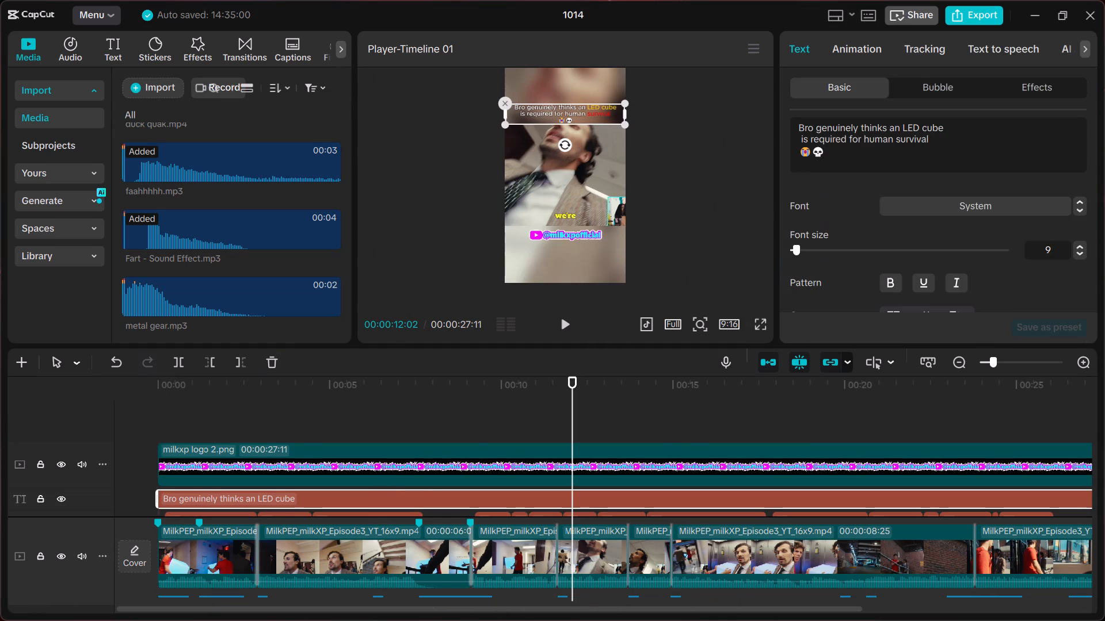
left_click_drag(856, 125, 845, 129)
left_click_drag(845, 129, 816, 126)
scroll(925, 201, "down", 1)
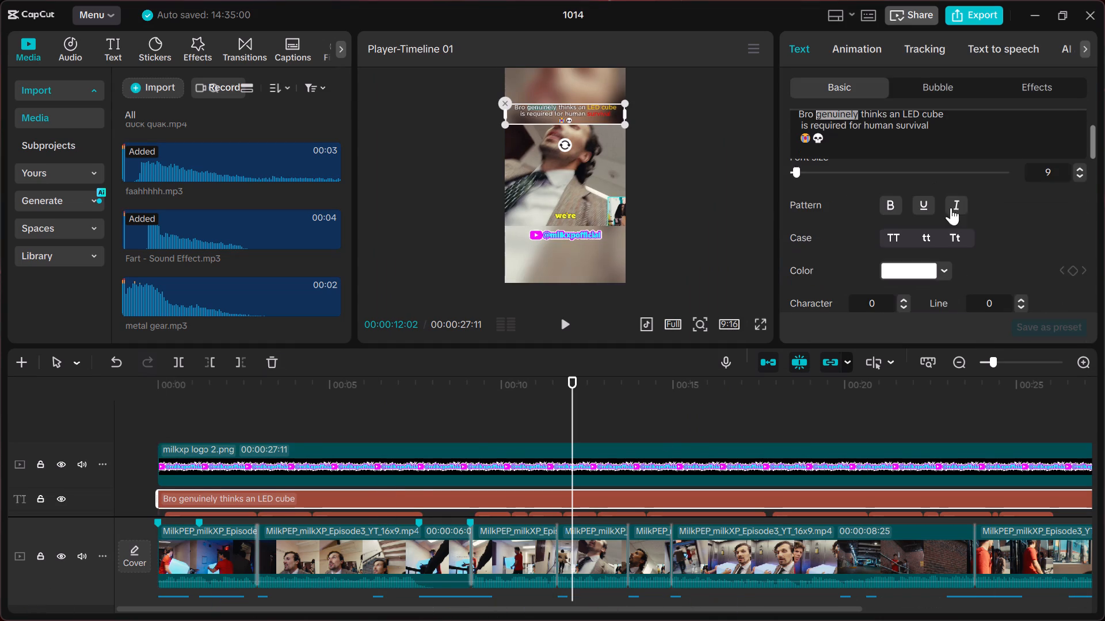
left_click(936, 269)
left_click(919, 417)
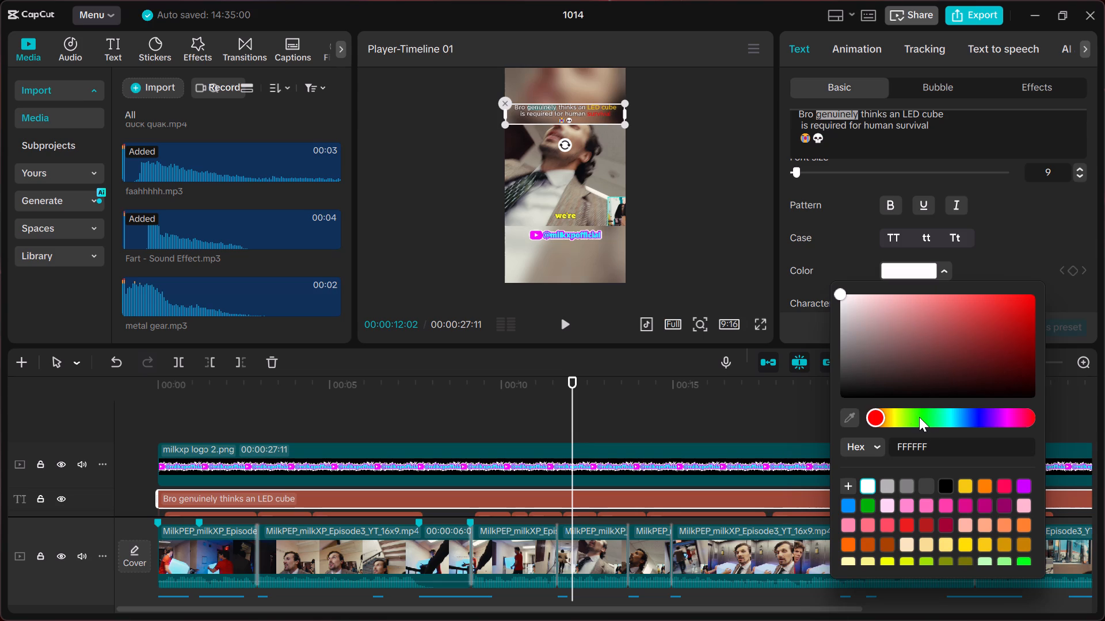
left_click(1018, 303)
left_click_drag(1018, 303, 1064, 294)
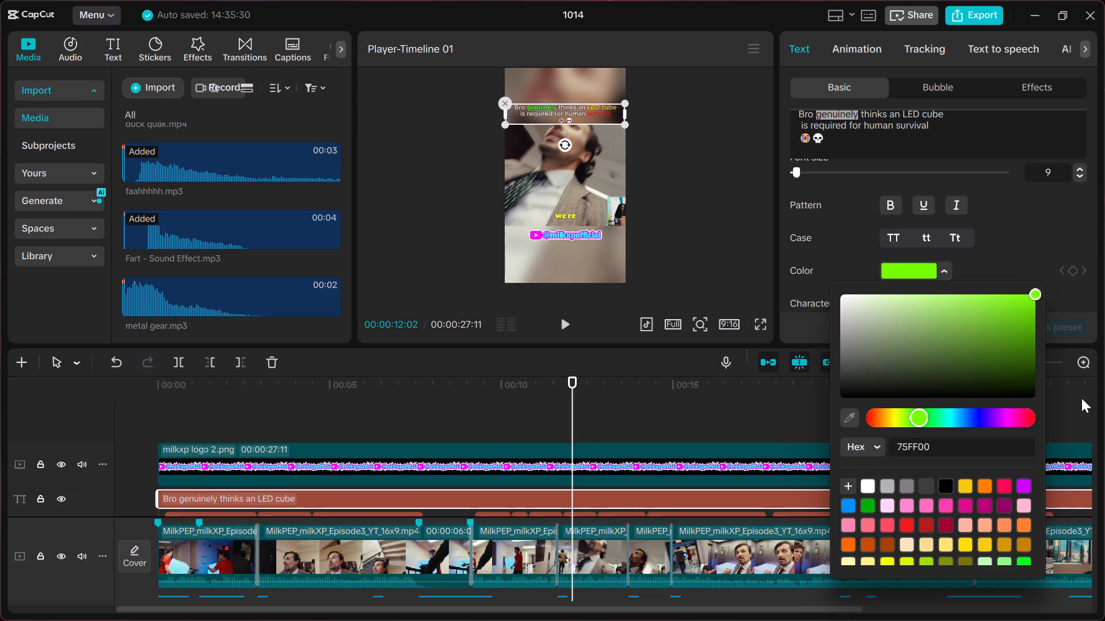
Play the video full screen from the beginning to check the recolored title, stopping near the end.
left_click(1084, 291)
left_click(797, 416)
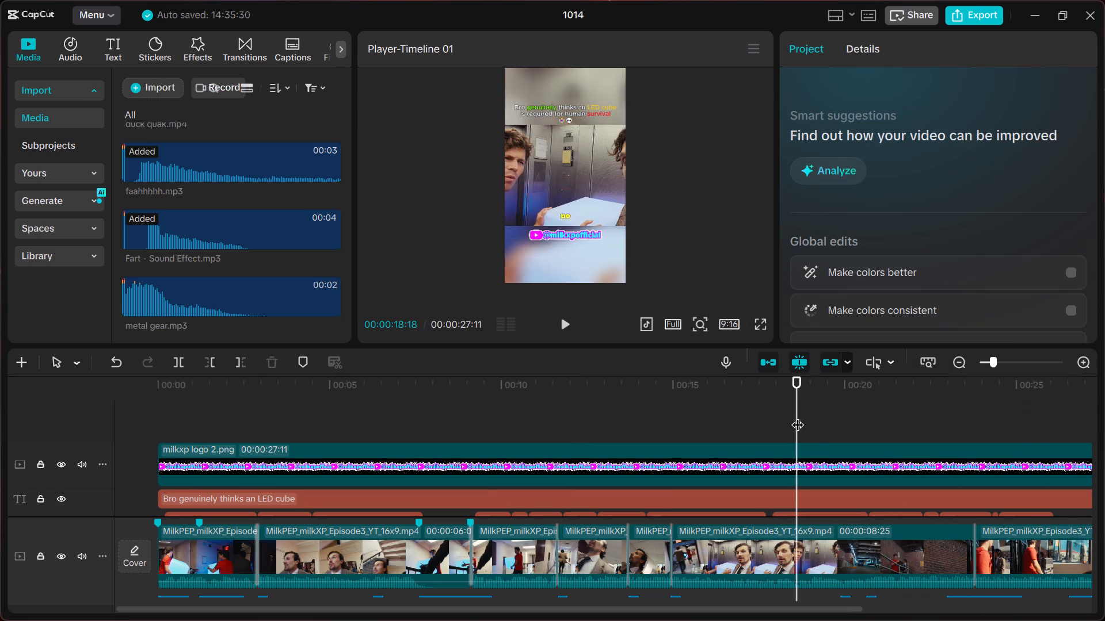
left_click_drag(797, 416, 0, 426)
left_click(762, 321)
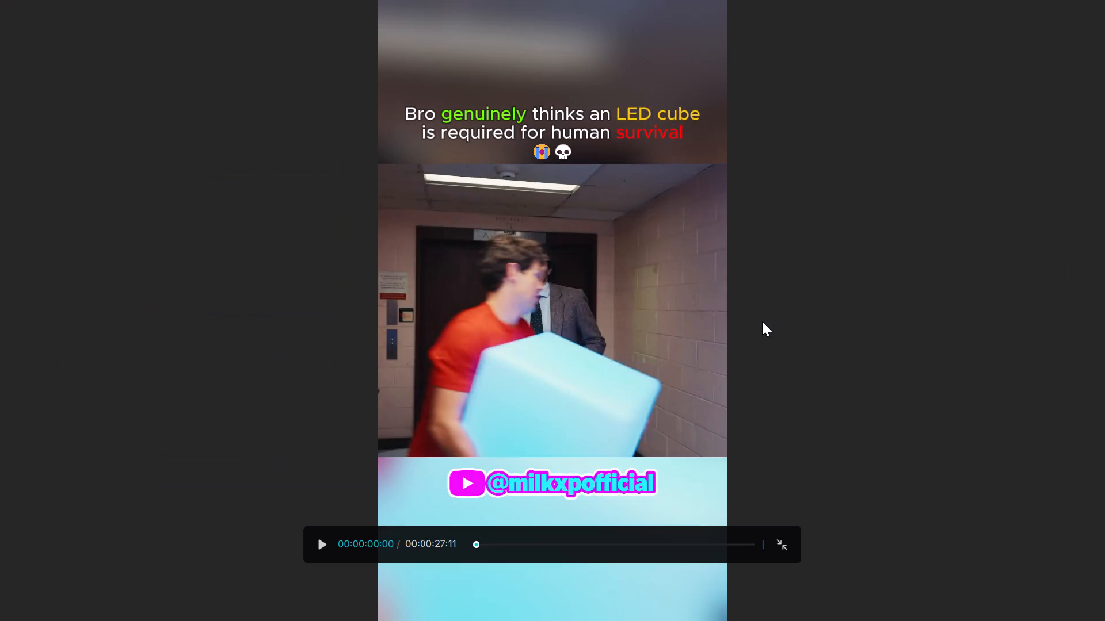
left_click(326, 543)
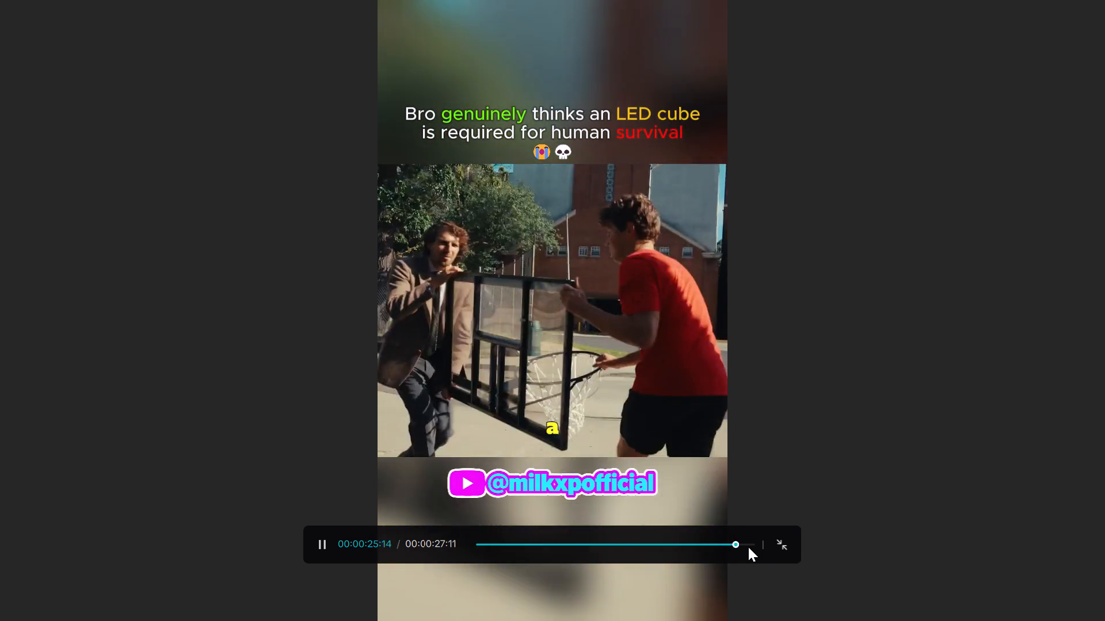
key("space")
key("Escape")
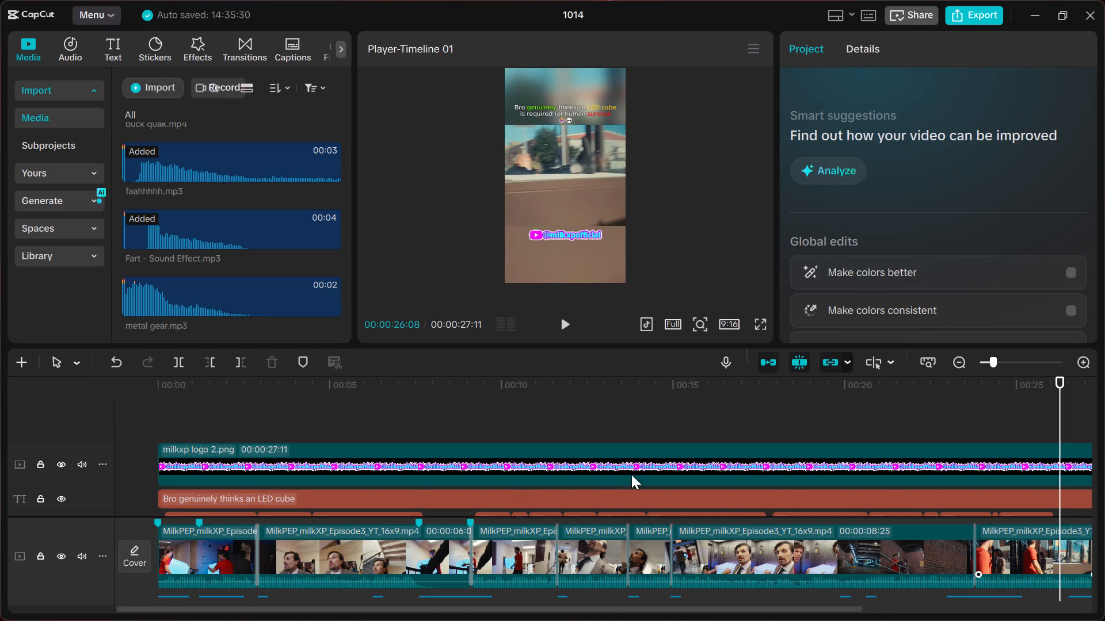
Play the video from the beginning with the sound effect tracks in view, stopping at 00:00:11:01.
scroll(631, 452, "down", 3)
scroll(595, 485, "down", 3)
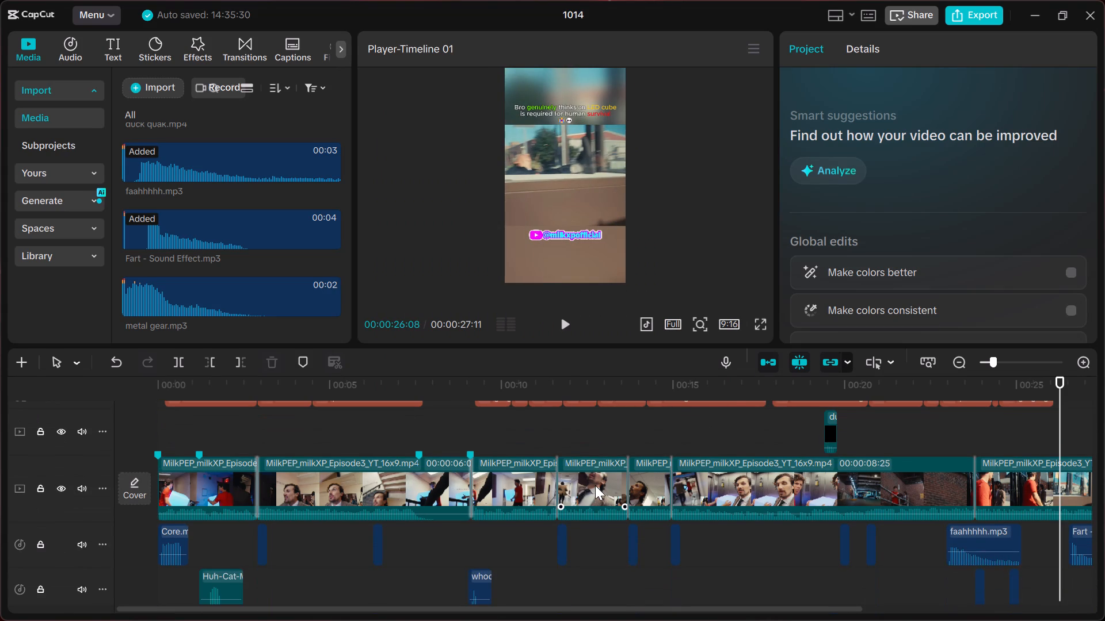
scroll(595, 485, "down", 3)
scroll(590, 558, "down", 5)
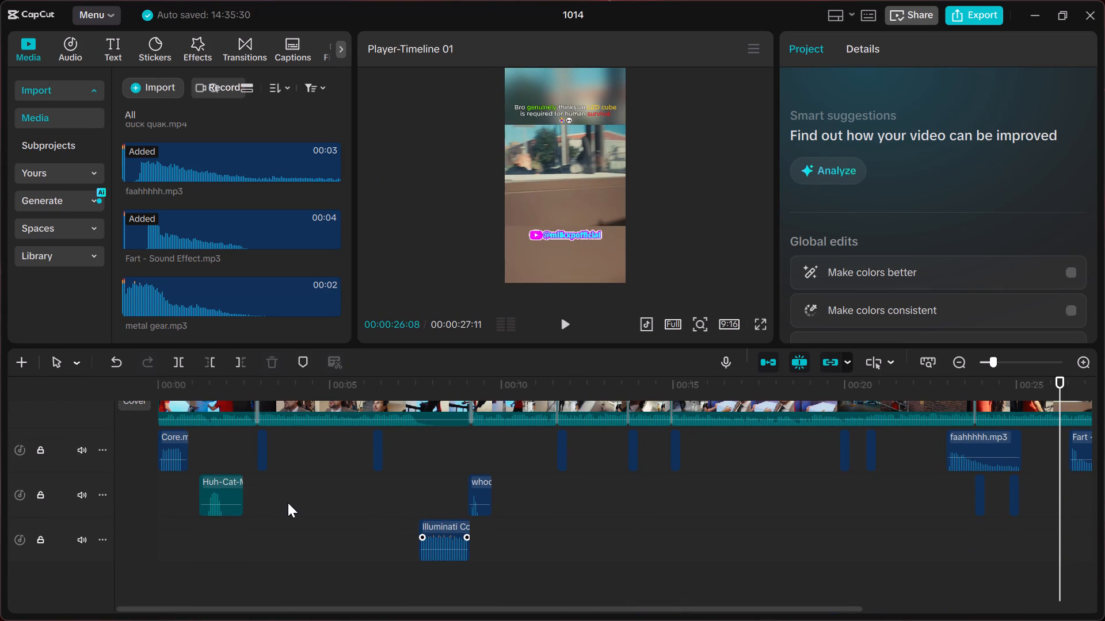
left_click(297, 503)
left_click_drag(297, 503, 58, 543)
key("space")
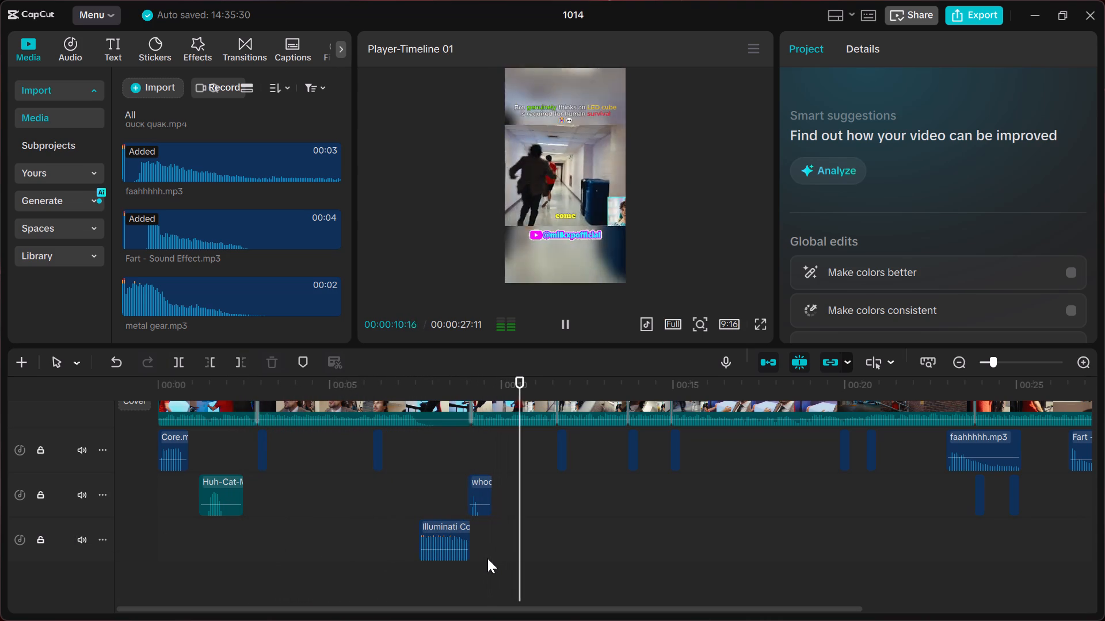
left_click(536, 501)
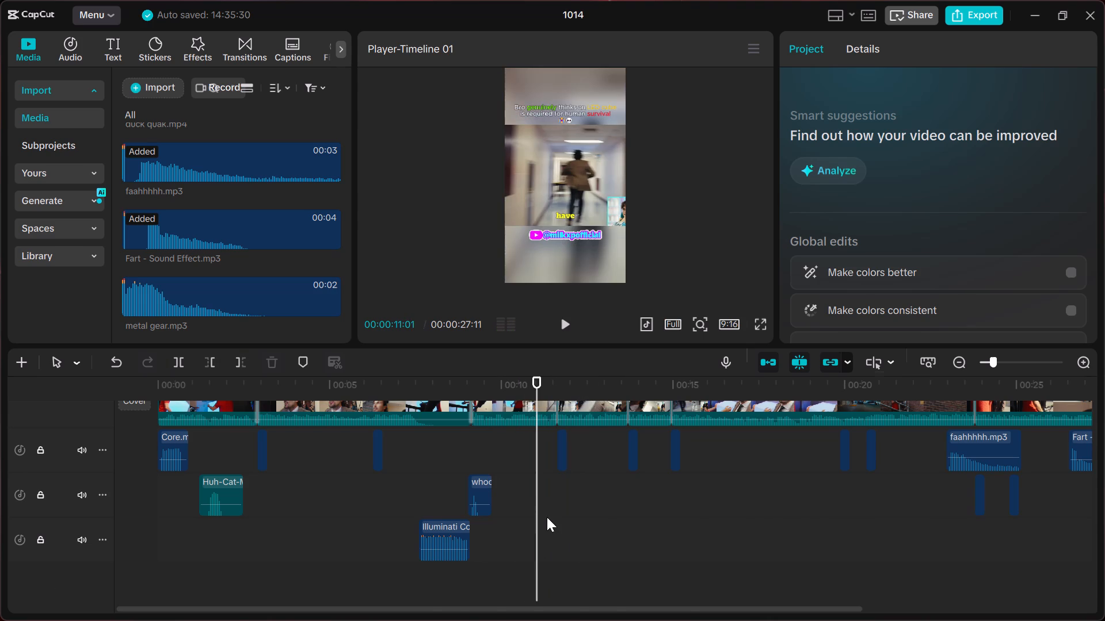
Preview the metal gear sound from the sfx memes folder in the media player, and return to CapCut.
left_click(491, 601)
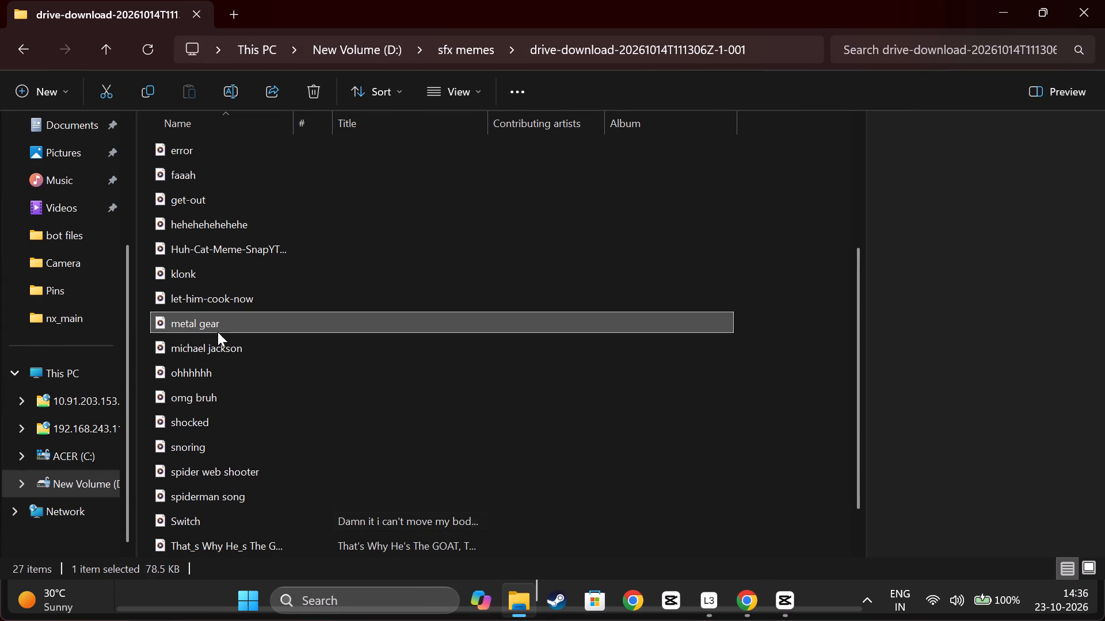
double_click(218, 327)
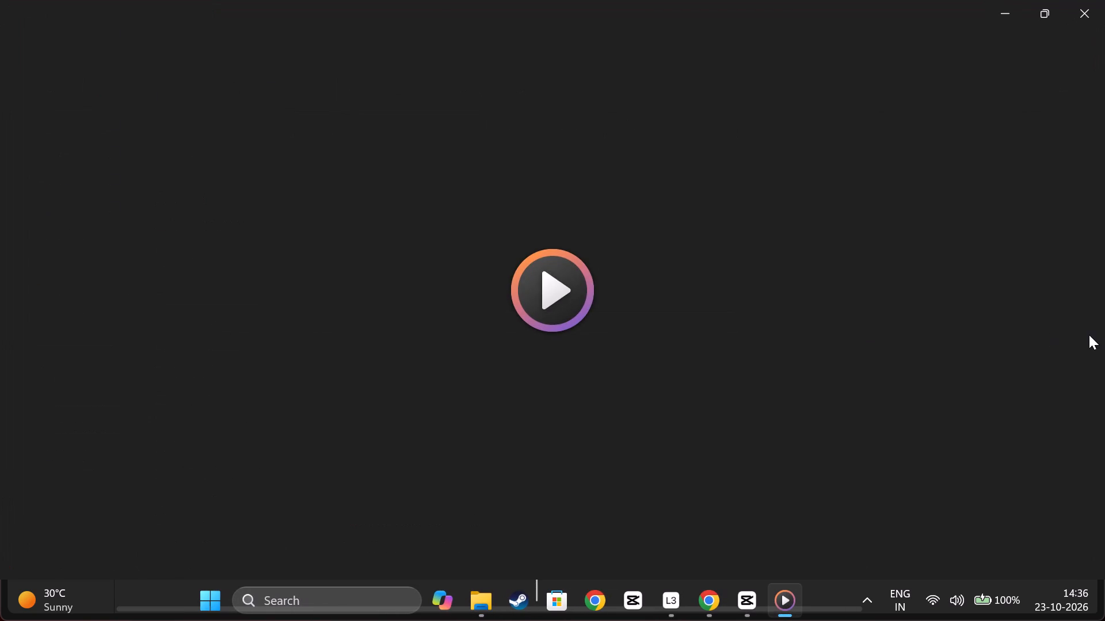
left_click(1087, 17)
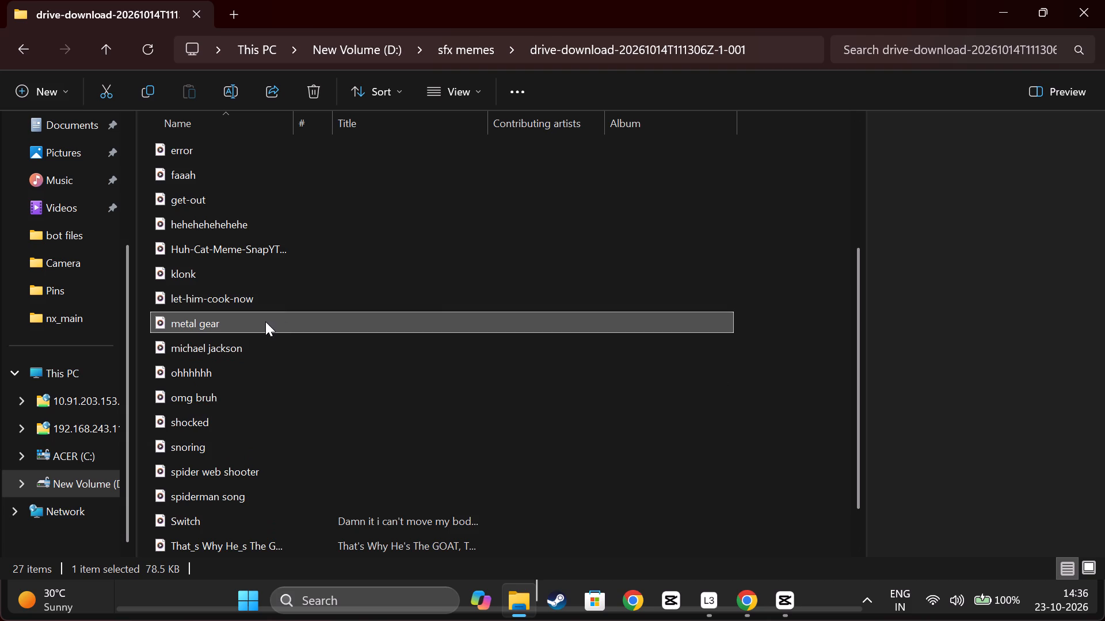
left_click(777, 600)
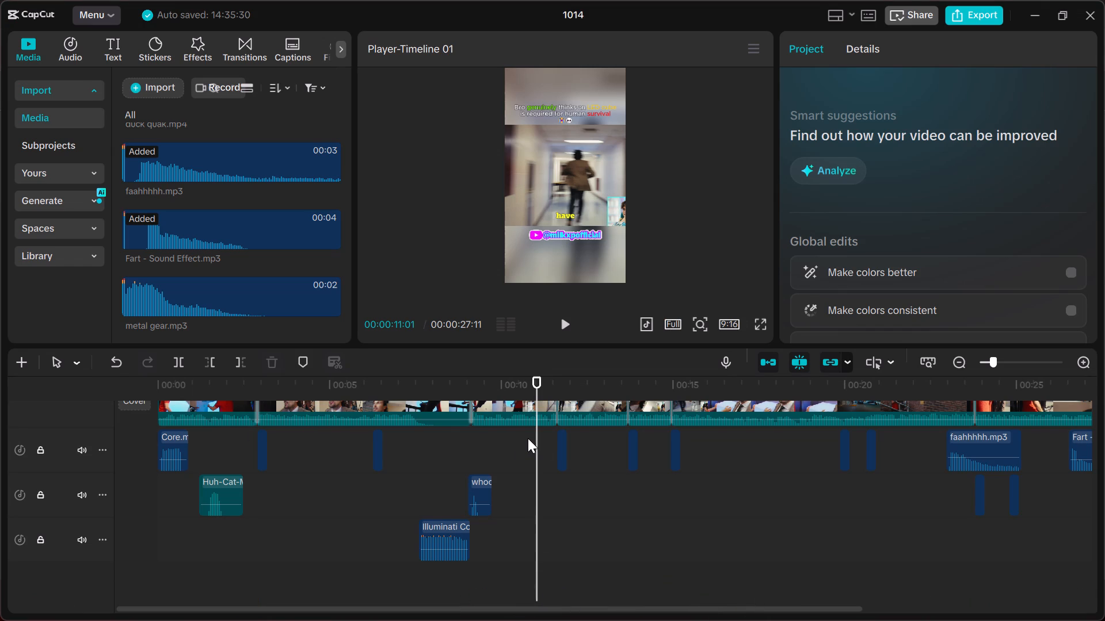
Replay the section from about 00:00:11 to examine the transitions where a sound effect could fit.
key("space")
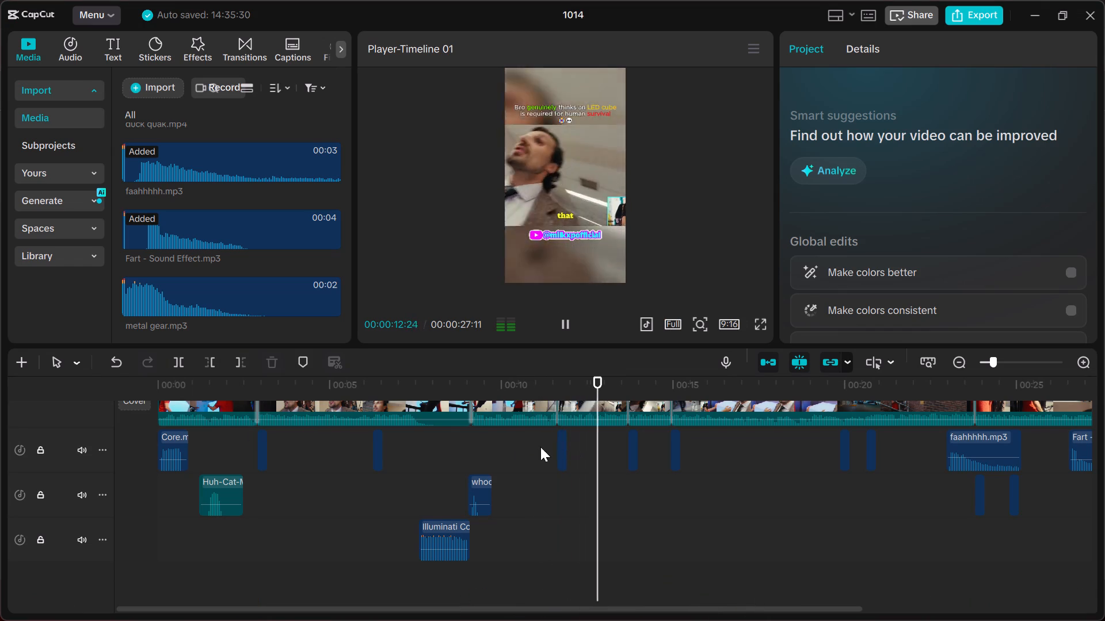
left_click(540, 447)
left_click_drag(540, 447, 546, 447)
key("space")
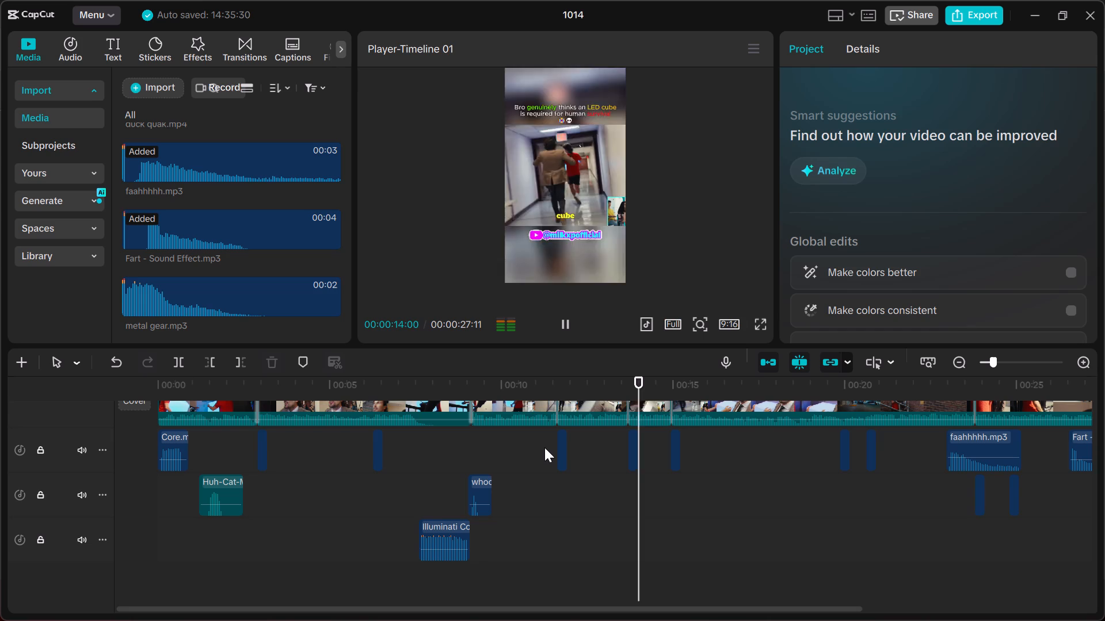
Place metal gear.mp3 on the lowest audio track at 00:00:13:21, in line with the camera shutter click there.
left_click(629, 450)
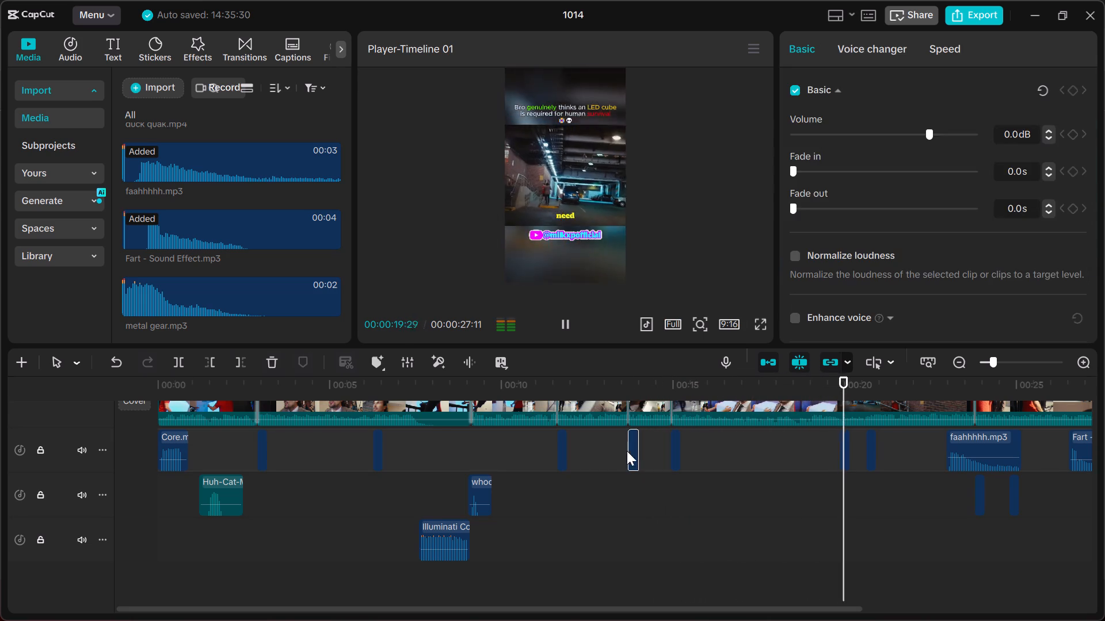
left_click(602, 455)
left_click(631, 452)
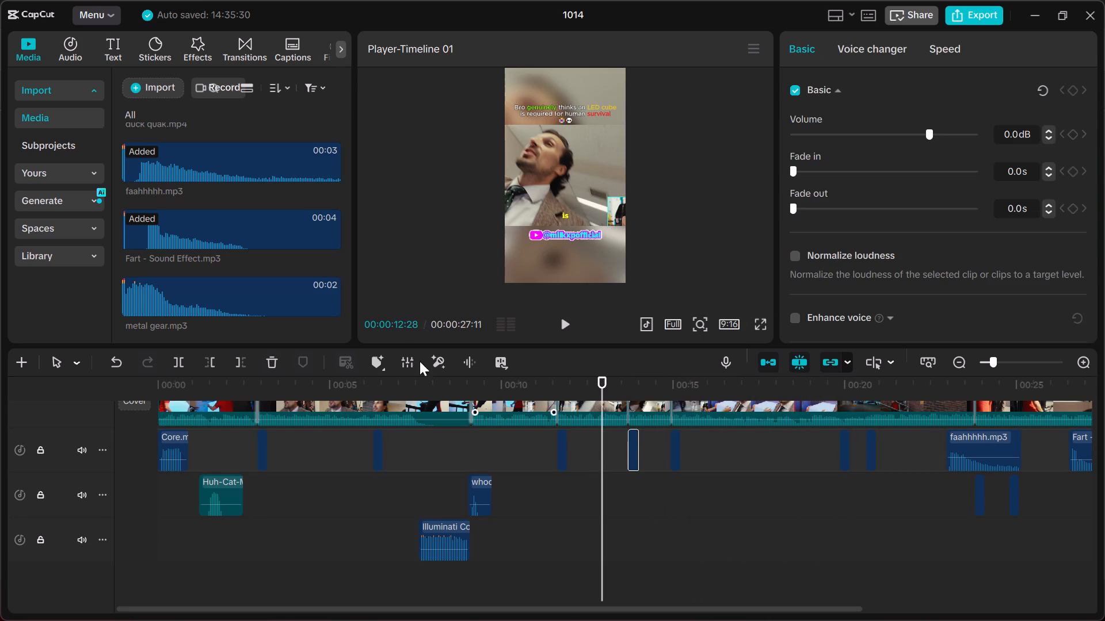
left_click_drag(601, 379, 621, 379)
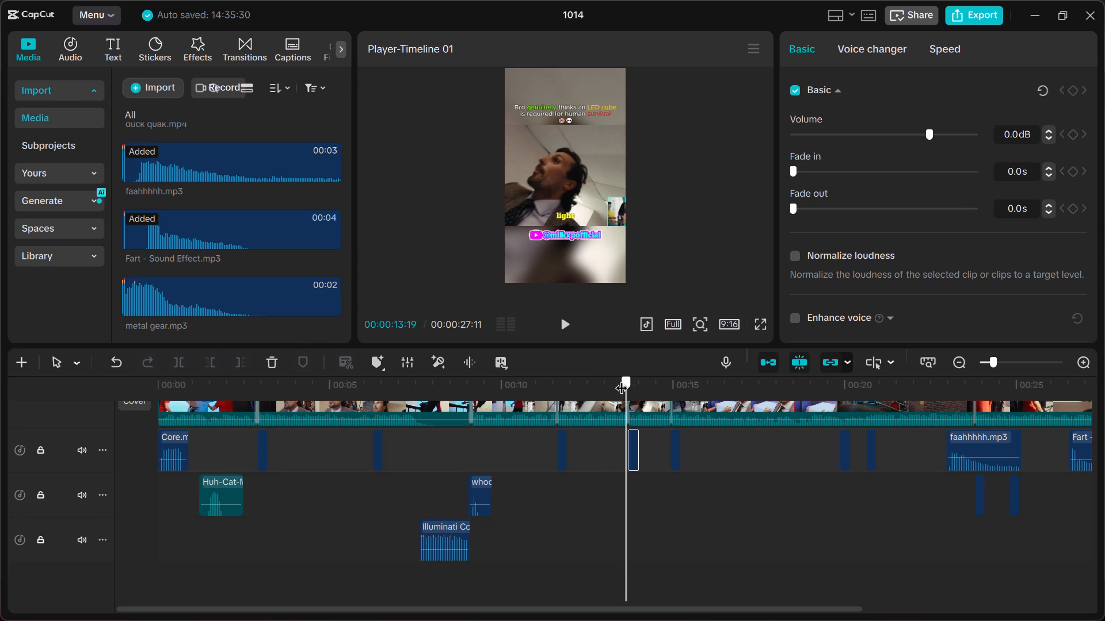
left_click_drag(621, 379, 623, 379)
left_click(623, 379)
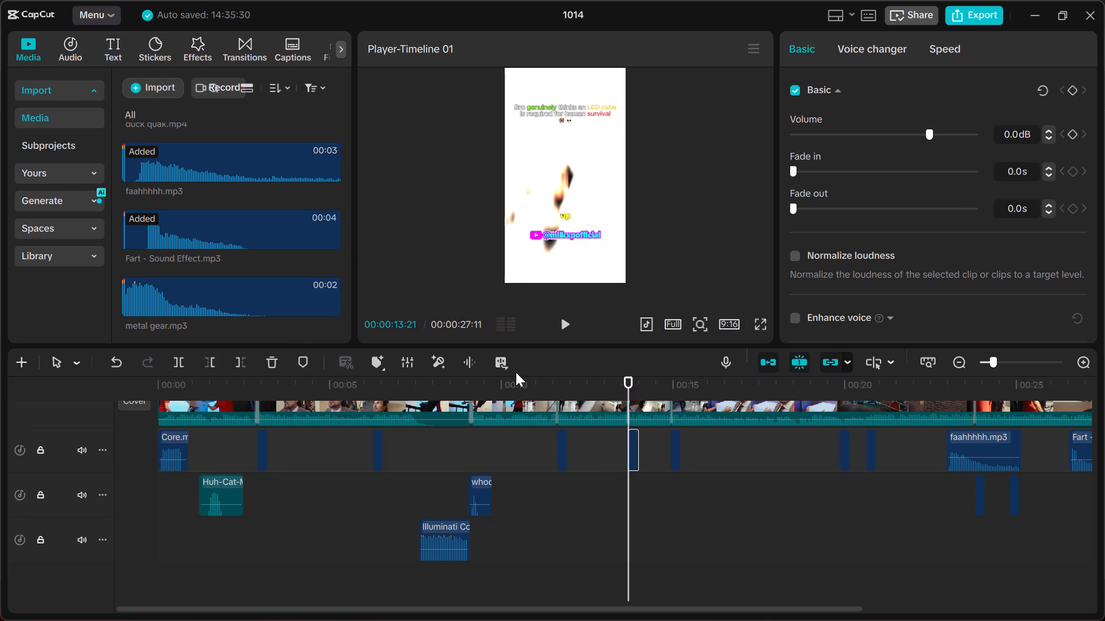
scroll(276, 281, "down", 3)
scroll(208, 275, "down", 4)
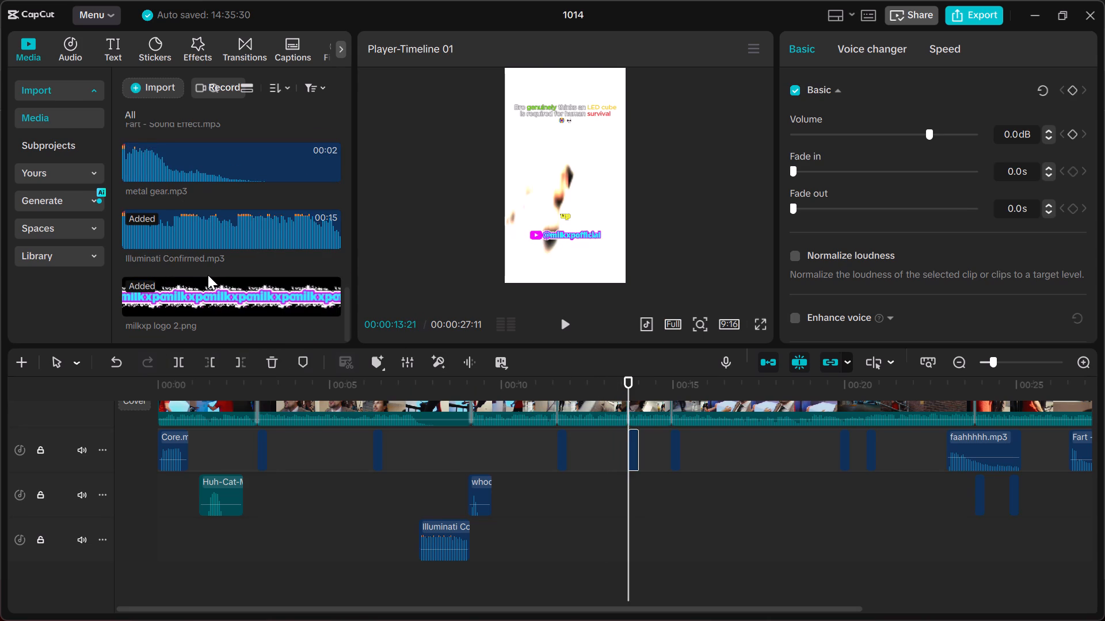
left_click_drag(204, 173, 266, 181)
left_click_drag(266, 181, 624, 539)
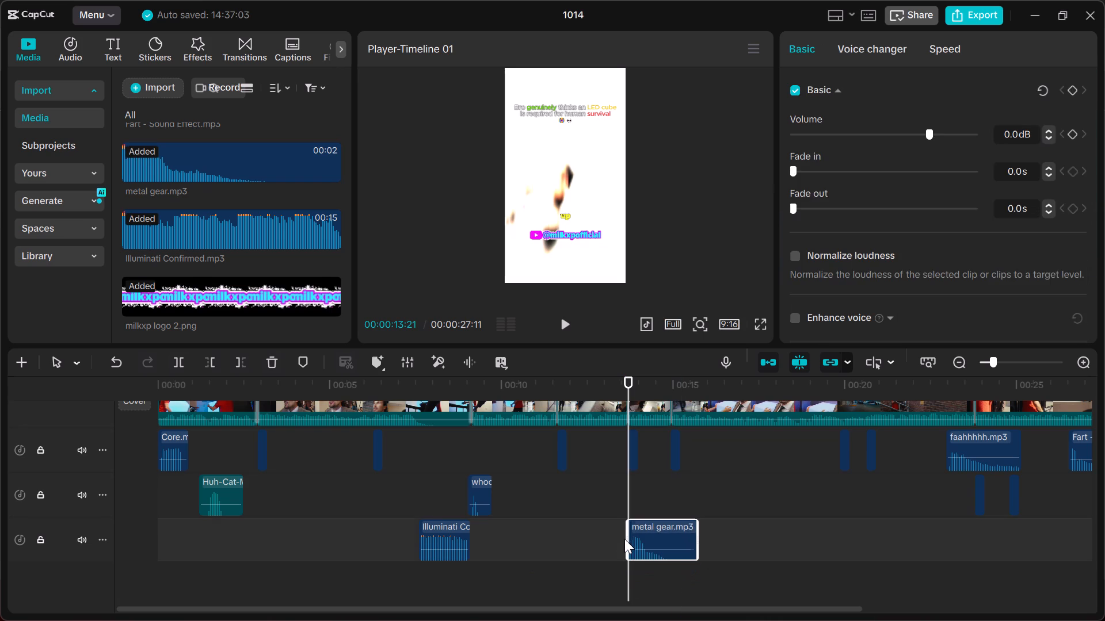
Trim the end of the metal gear.mp3 clip so it runs about 0.6 s, to about 00:00:14:09.
left_click(699, 553)
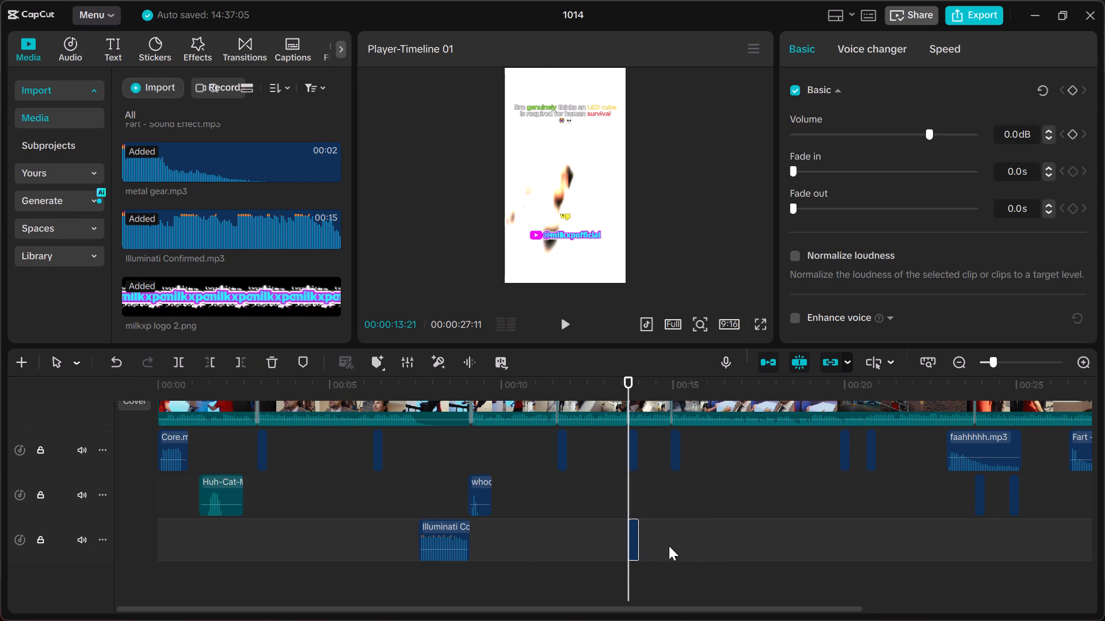
left_click(635, 552)
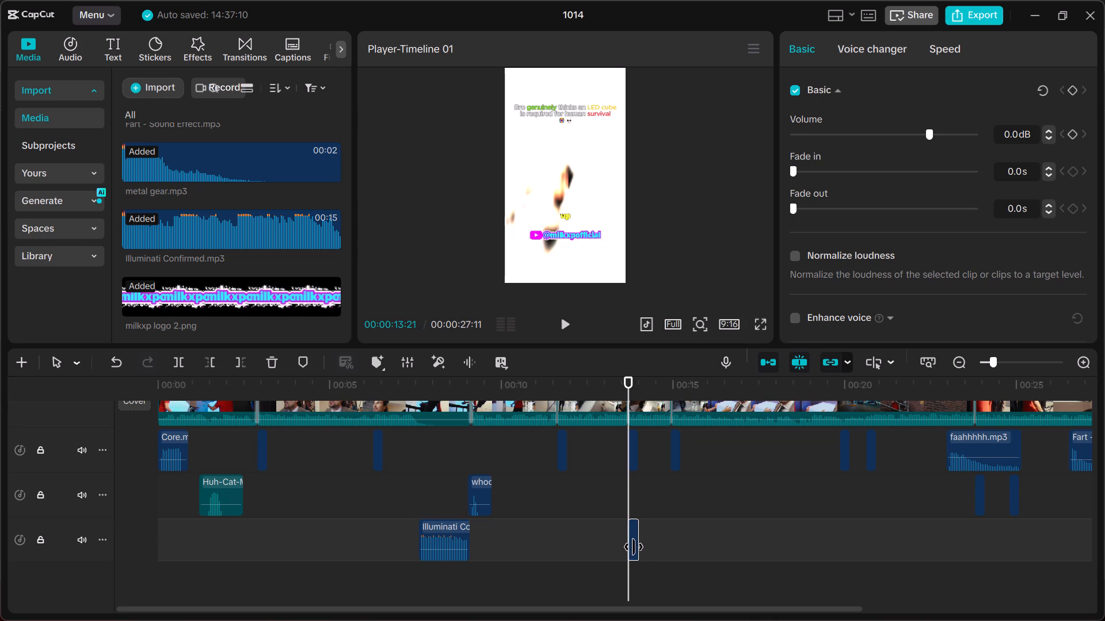
left_click(639, 543)
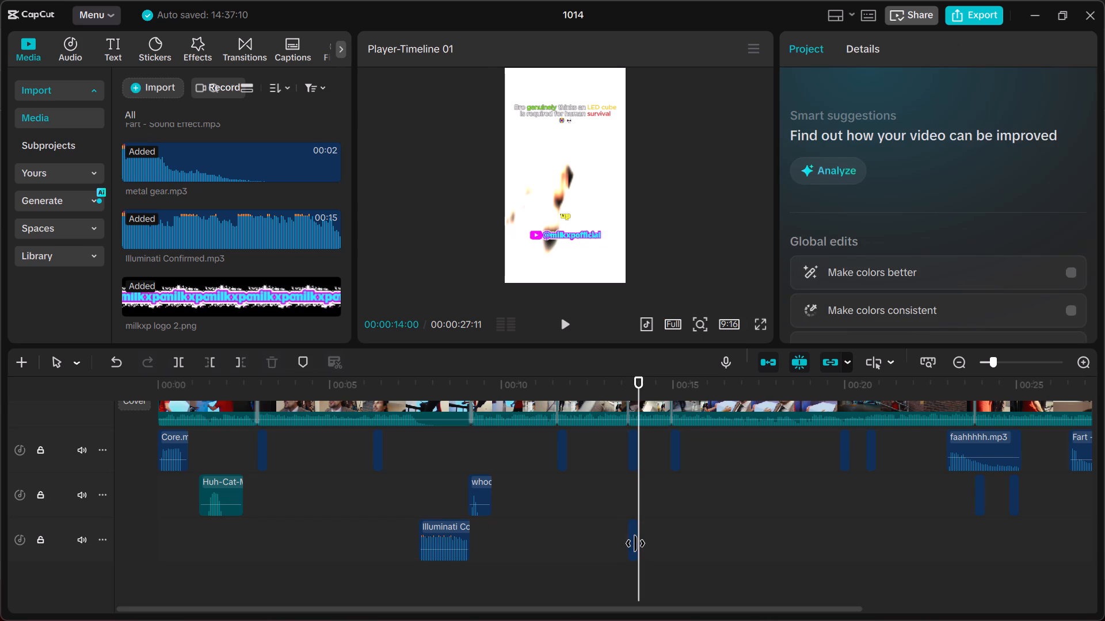
left_click(635, 543)
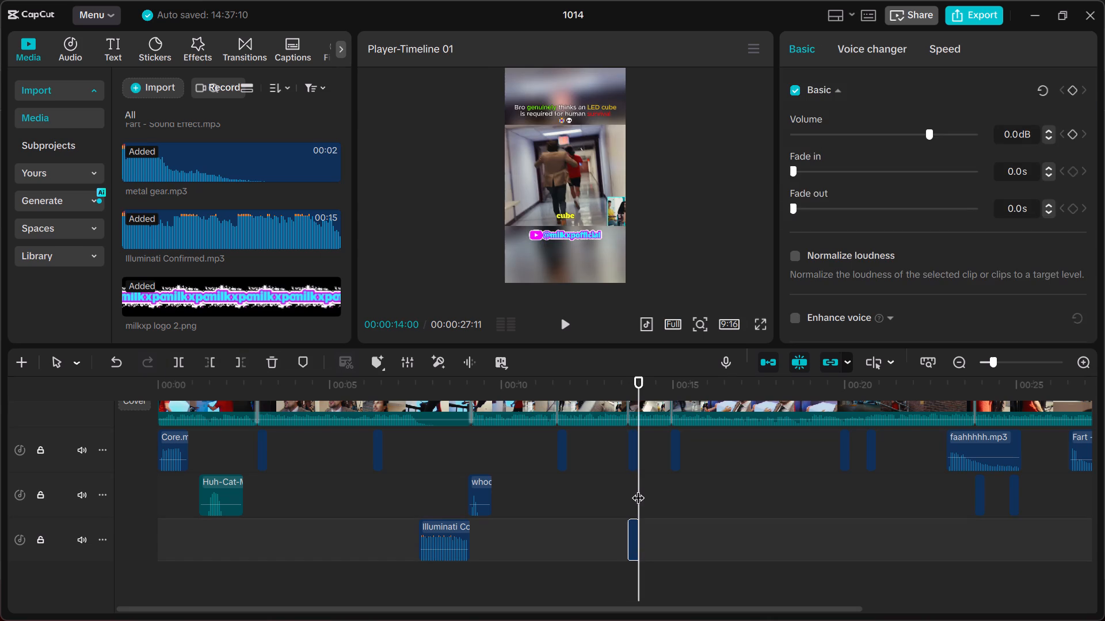
left_click_drag(638, 489, 627, 490)
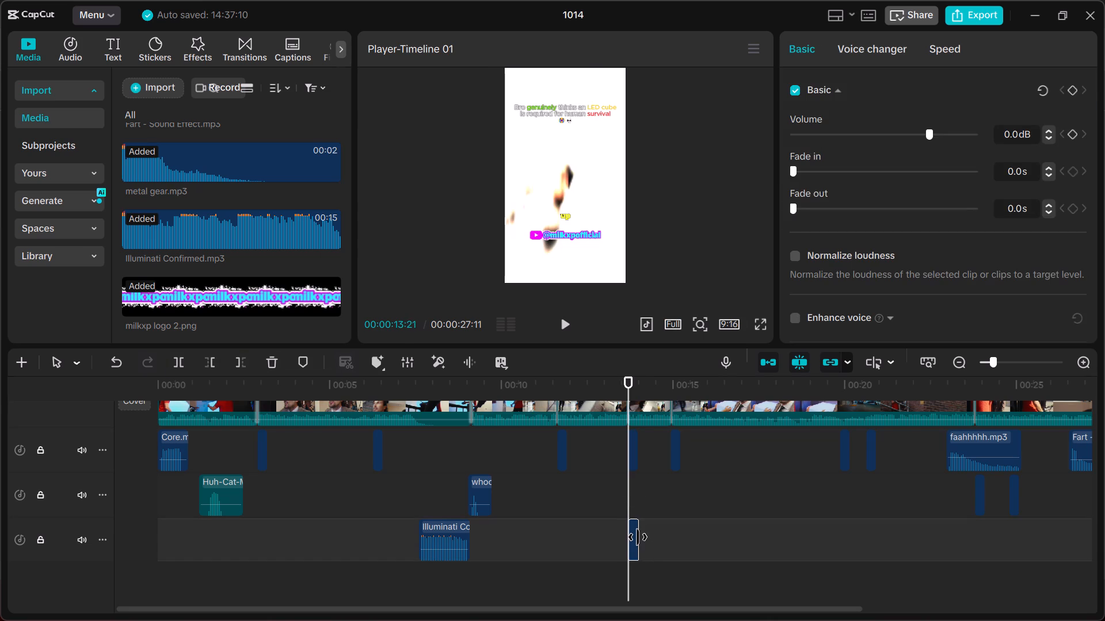
left_click_drag(638, 535, 647, 536)
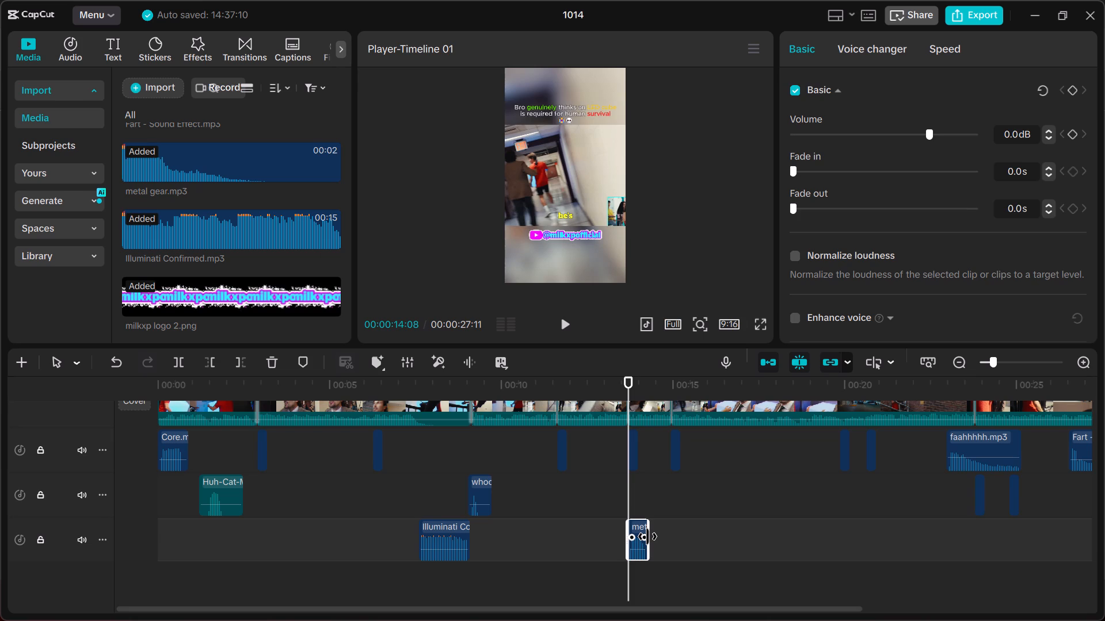
left_click_drag(647, 536, 648, 536)
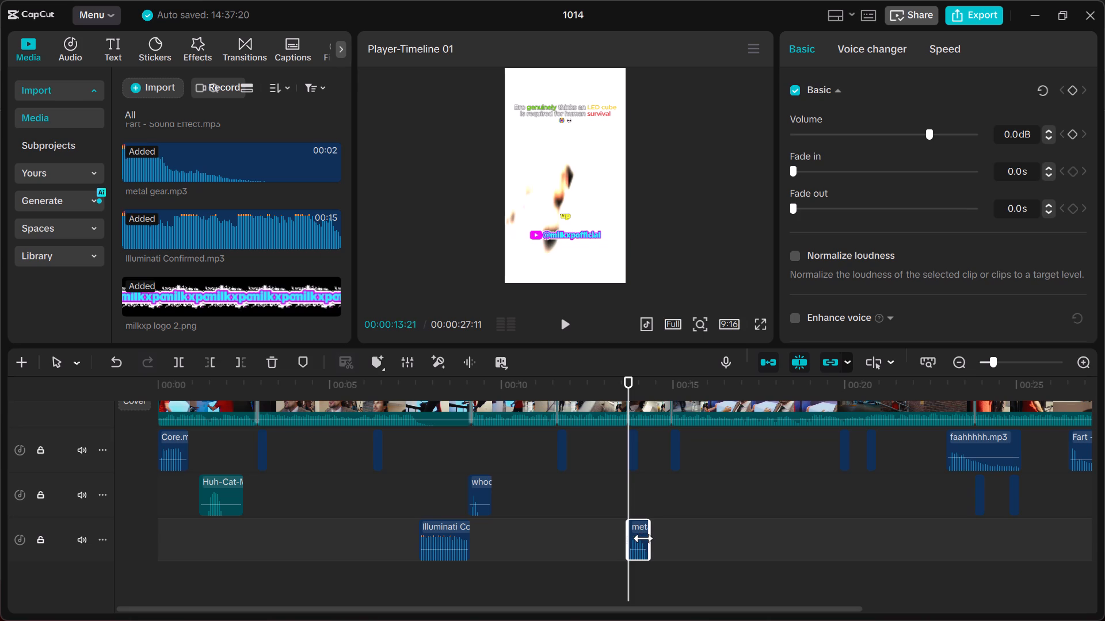
Delete the camera shutter click sound at 00:00:13:21, above the metal gear.mp3 clip.
scroll(643, 538, "up", 17, "ctrl")
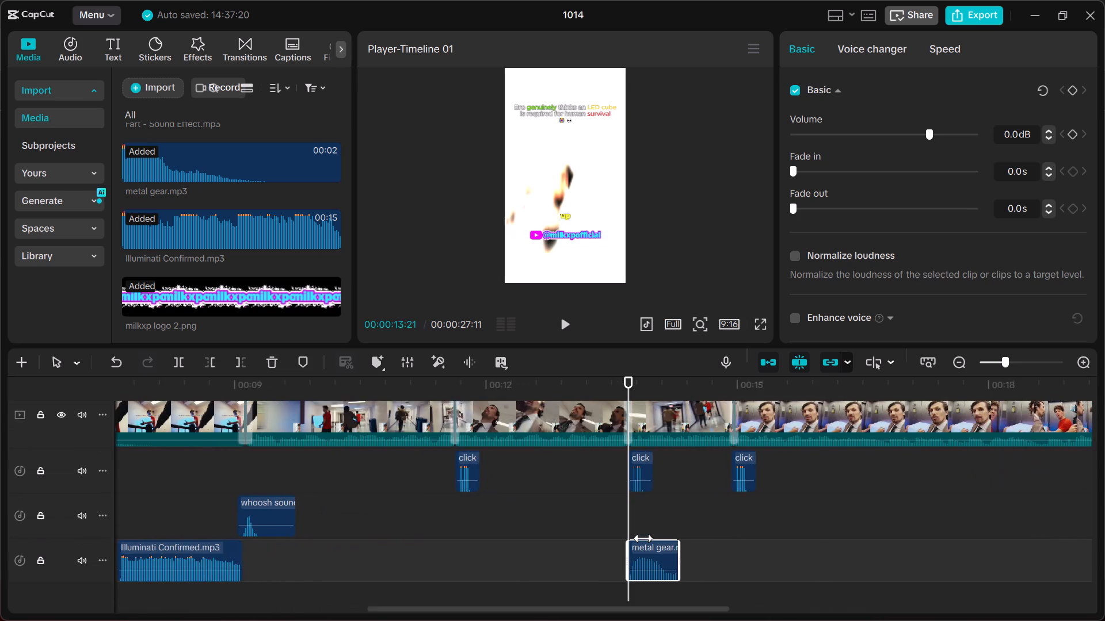
scroll(643, 538, "up", 5, "ctrl")
scroll(643, 538, "right", 1)
scroll(643, 538, "up", 17, "ctrl")
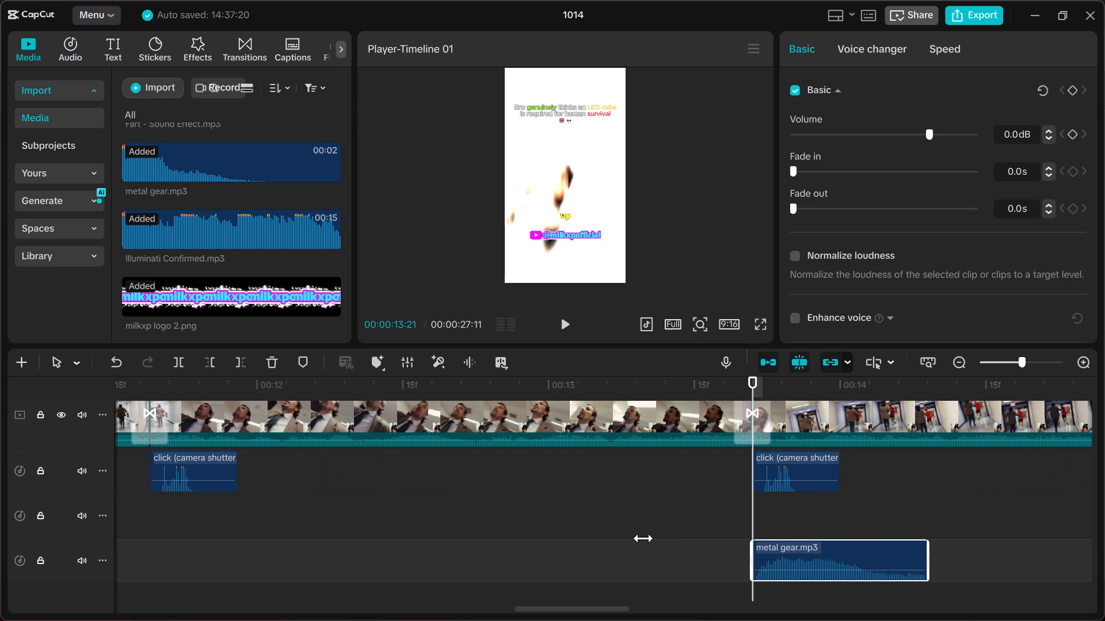
left_click(815, 473)
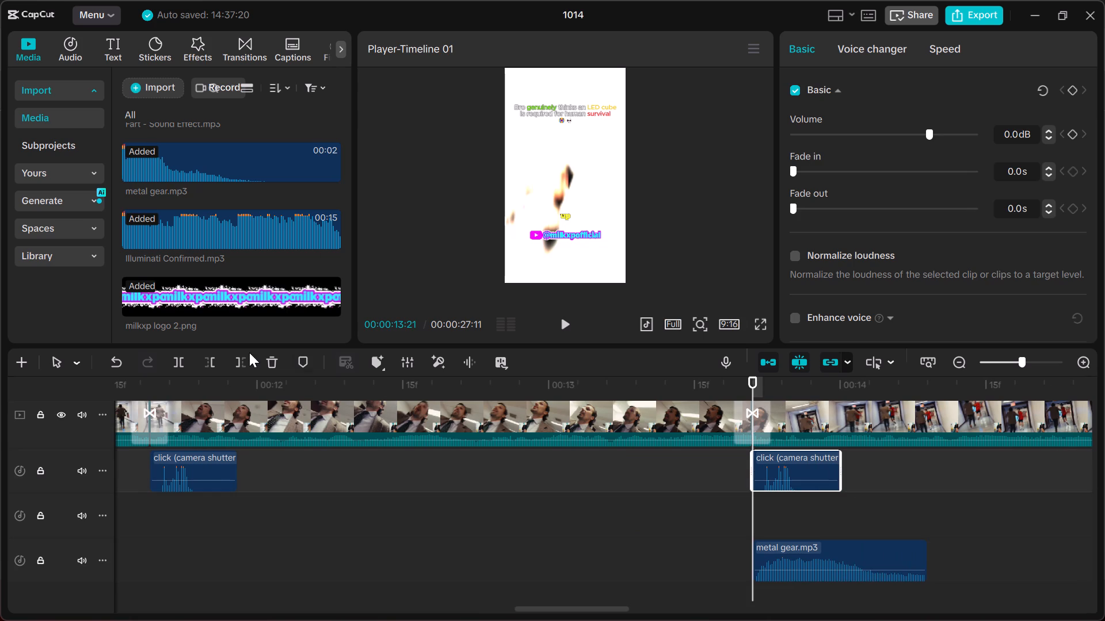
left_click(275, 359)
Play from 00:00:13:13 to 00:00:15:09 to check the metal gear sound at the transition.
left_click(675, 538)
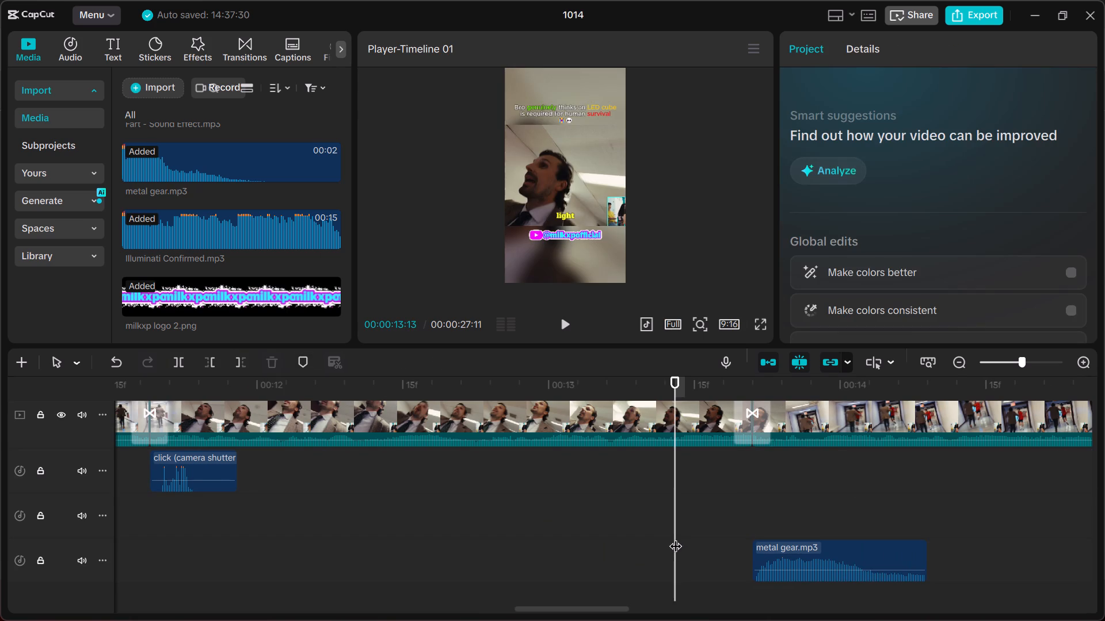
key("space")
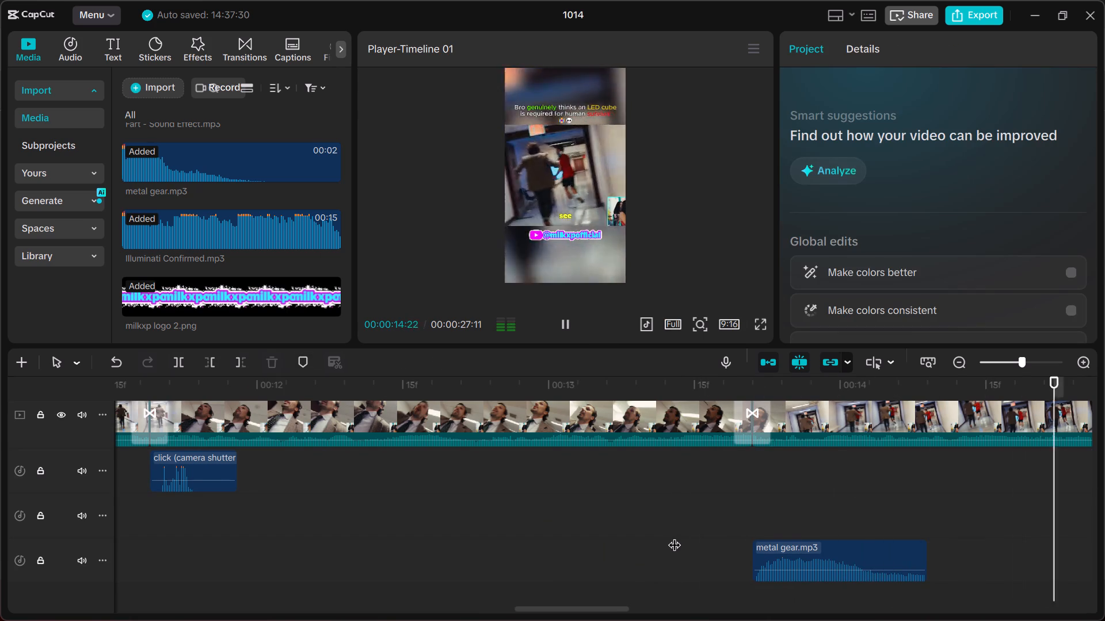
key("space")
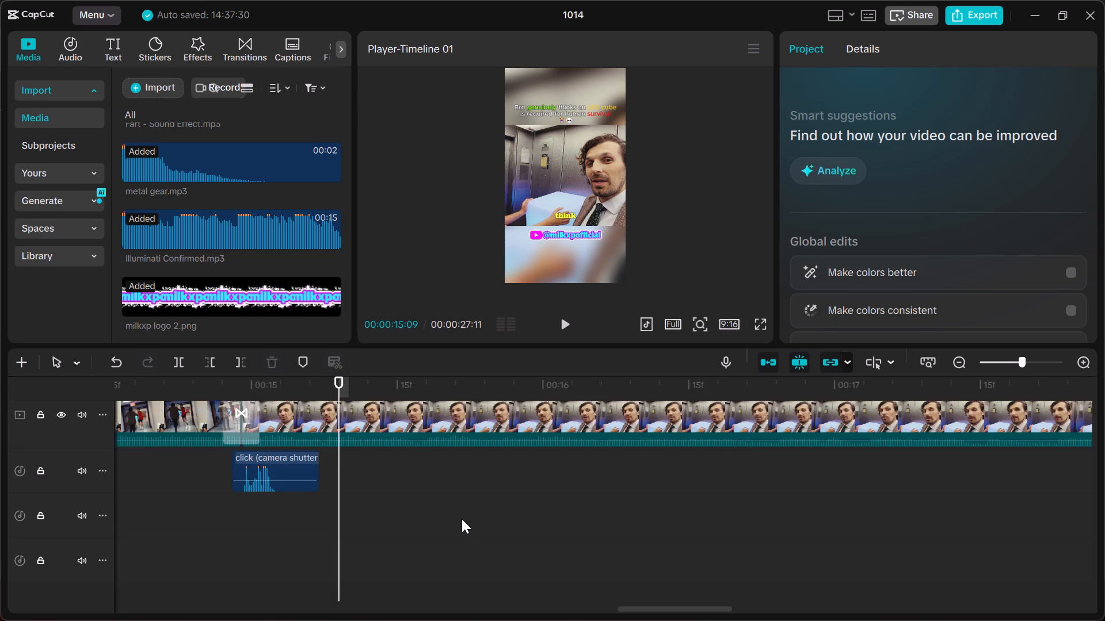
scroll(462, 519, "right", 3)
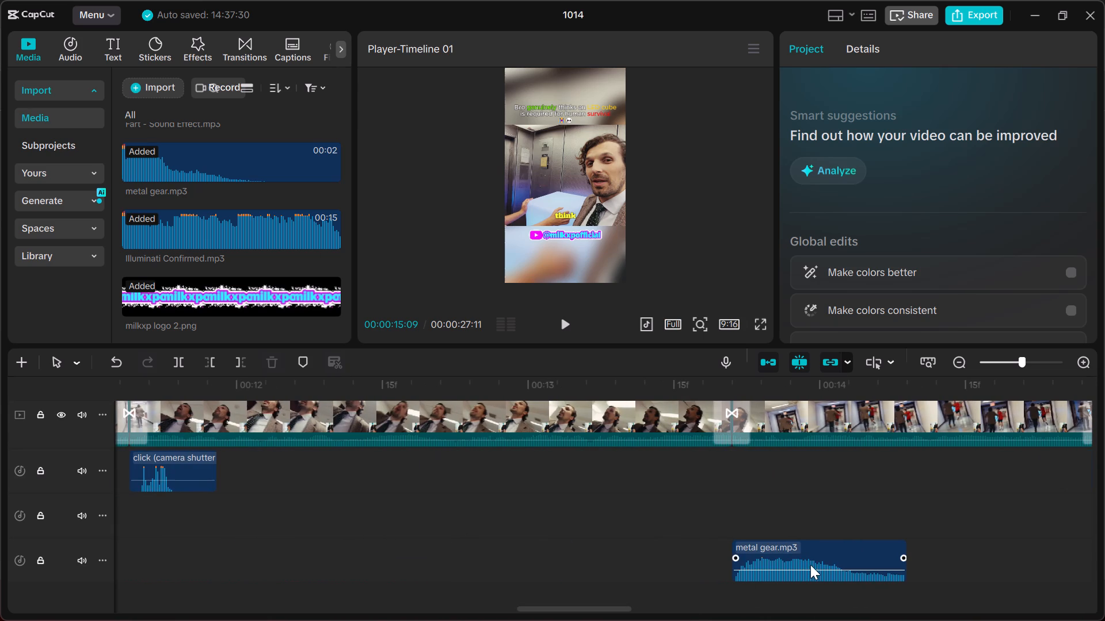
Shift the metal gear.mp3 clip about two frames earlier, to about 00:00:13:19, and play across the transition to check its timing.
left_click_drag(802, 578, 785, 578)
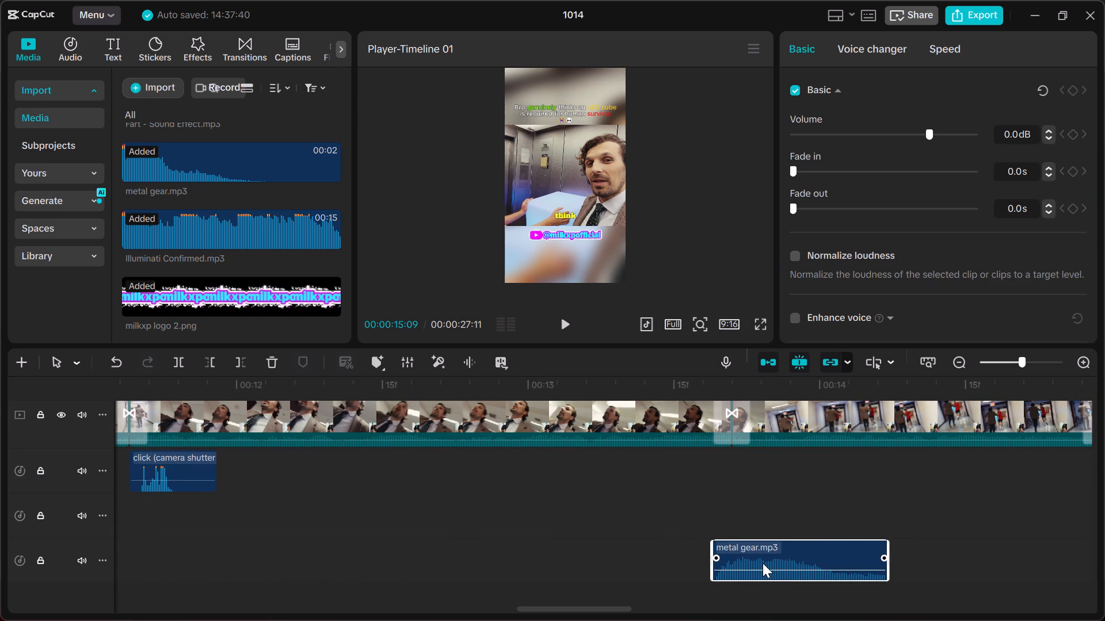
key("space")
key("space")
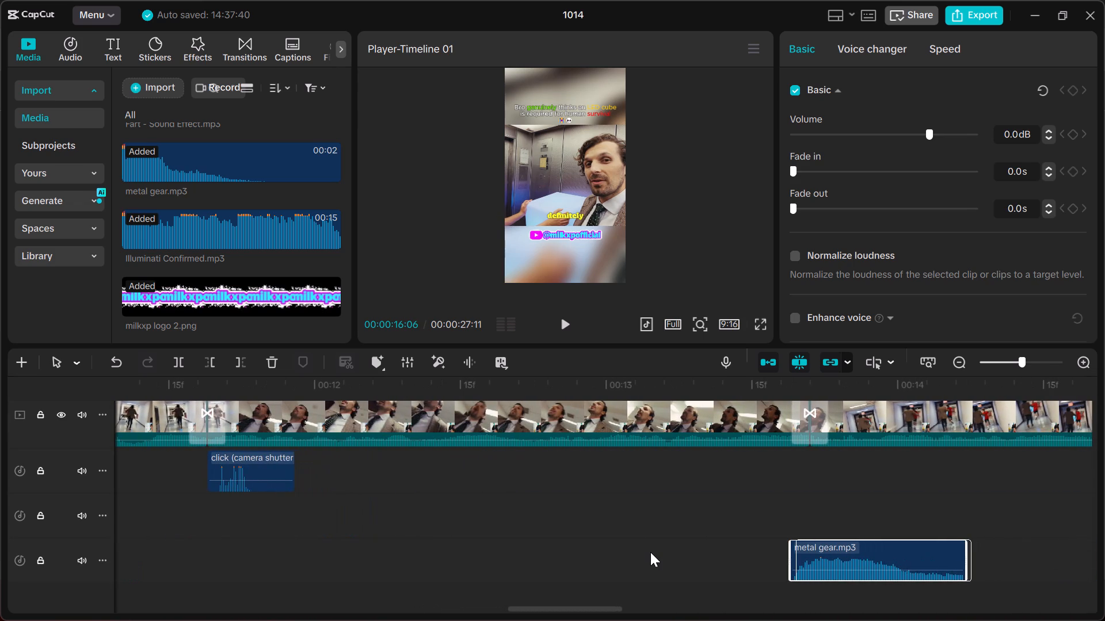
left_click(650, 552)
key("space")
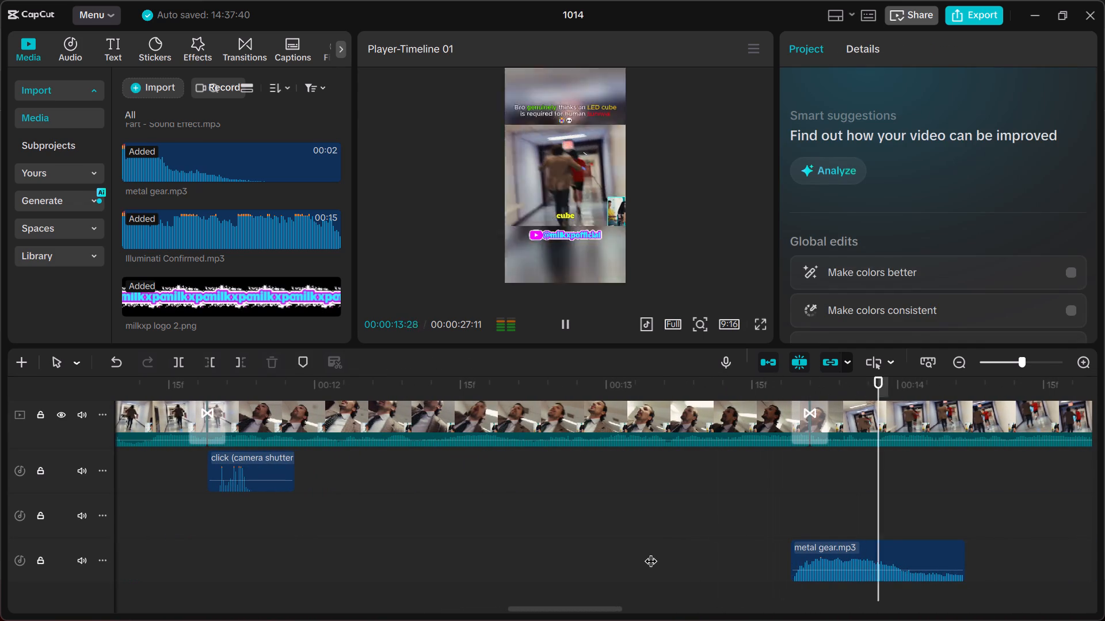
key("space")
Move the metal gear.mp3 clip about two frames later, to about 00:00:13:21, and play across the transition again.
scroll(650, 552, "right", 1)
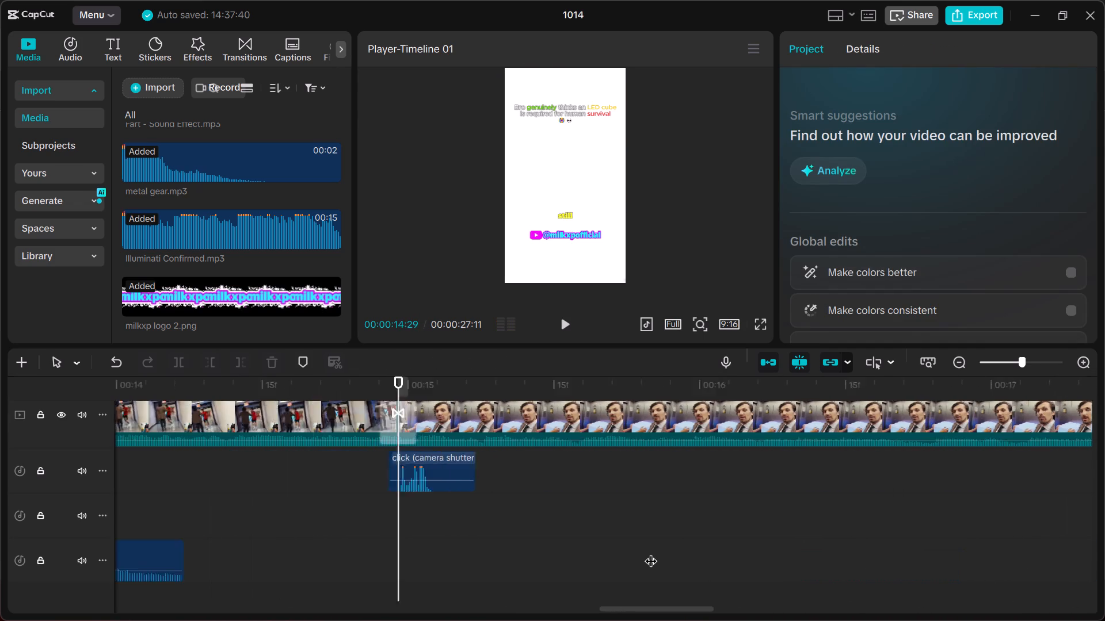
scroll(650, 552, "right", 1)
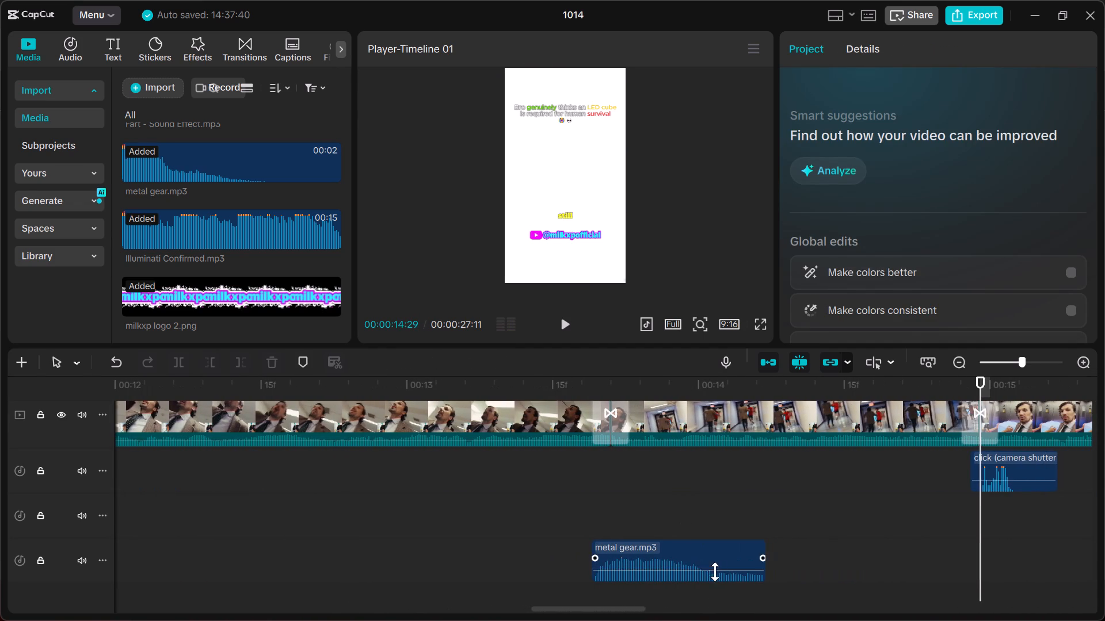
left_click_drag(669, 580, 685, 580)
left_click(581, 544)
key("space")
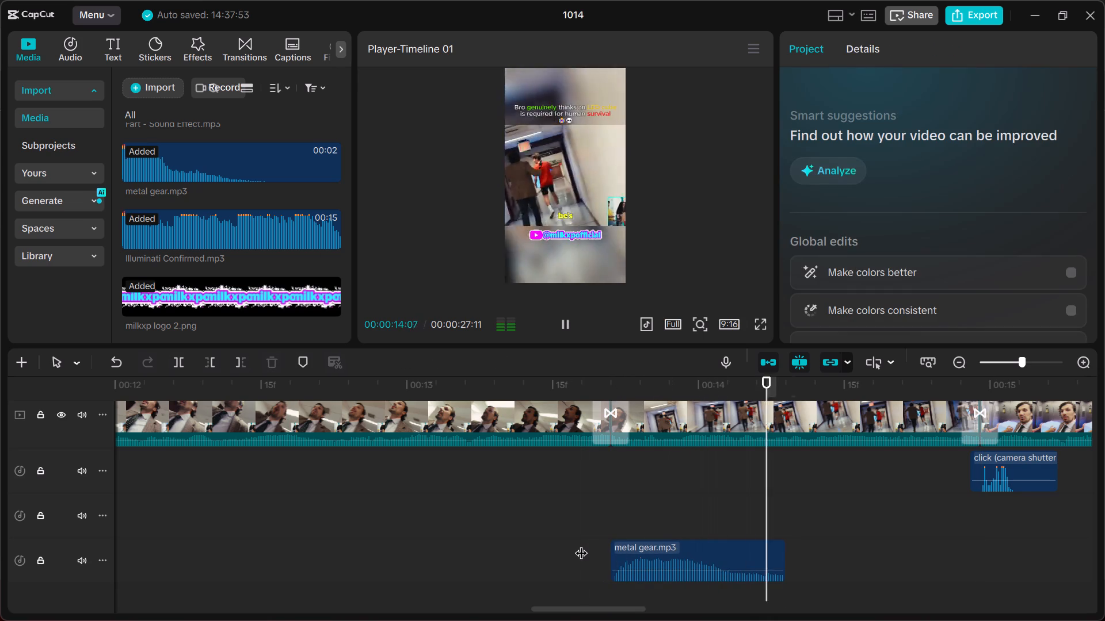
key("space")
Lower the volume of the metal gear.mp3 clip to -3.0 dB.
left_click(676, 568)
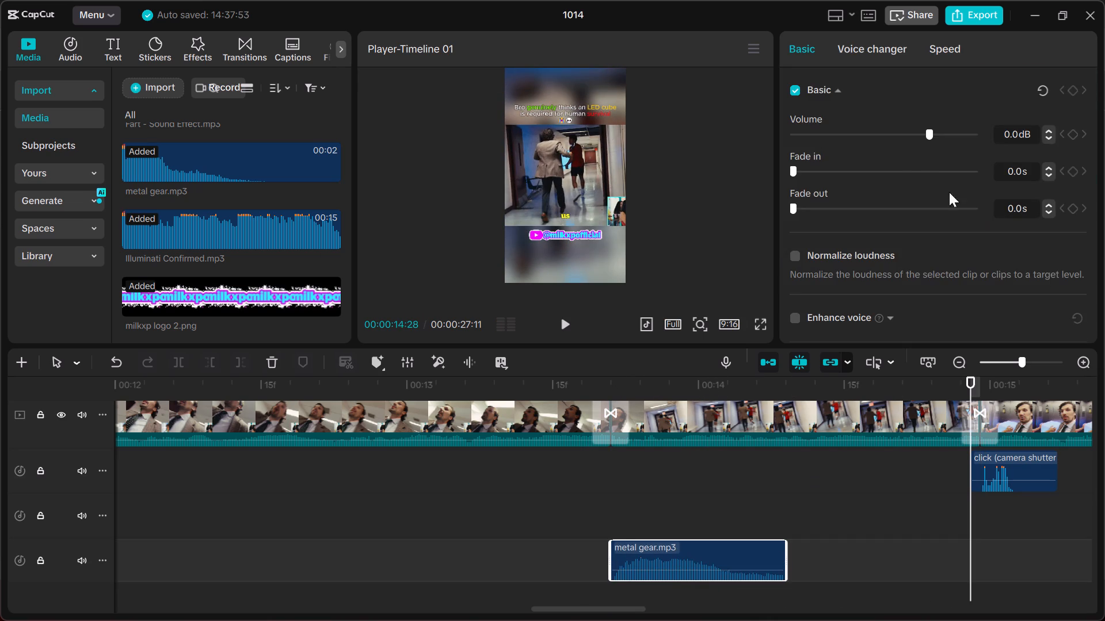
left_click(1047, 138)
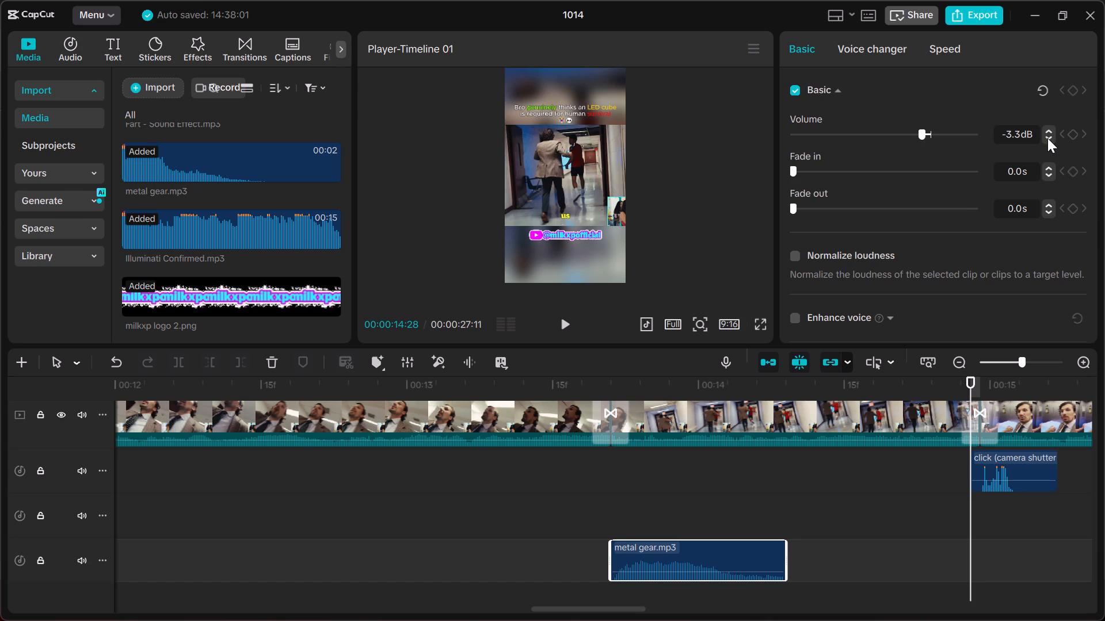
left_click(1047, 125)
triple_click(1043, 128)
Play the video from about 00:00:13:14 to 00:00:21:20 to check the metal gear level and the sounds that follow.
left_click(547, 497)
key("space")
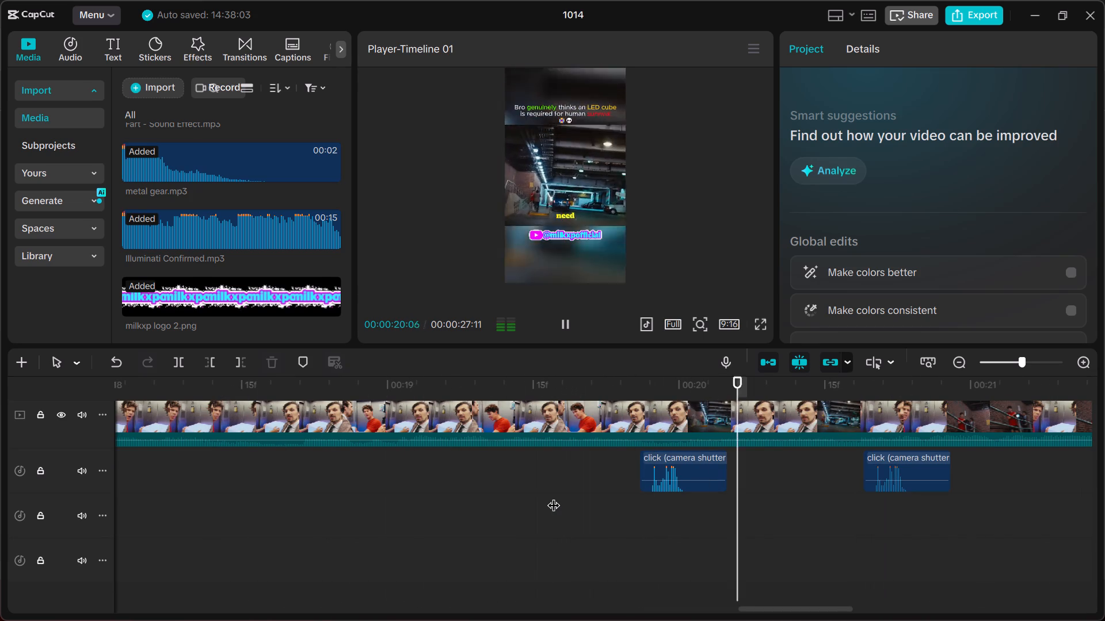
key("space")
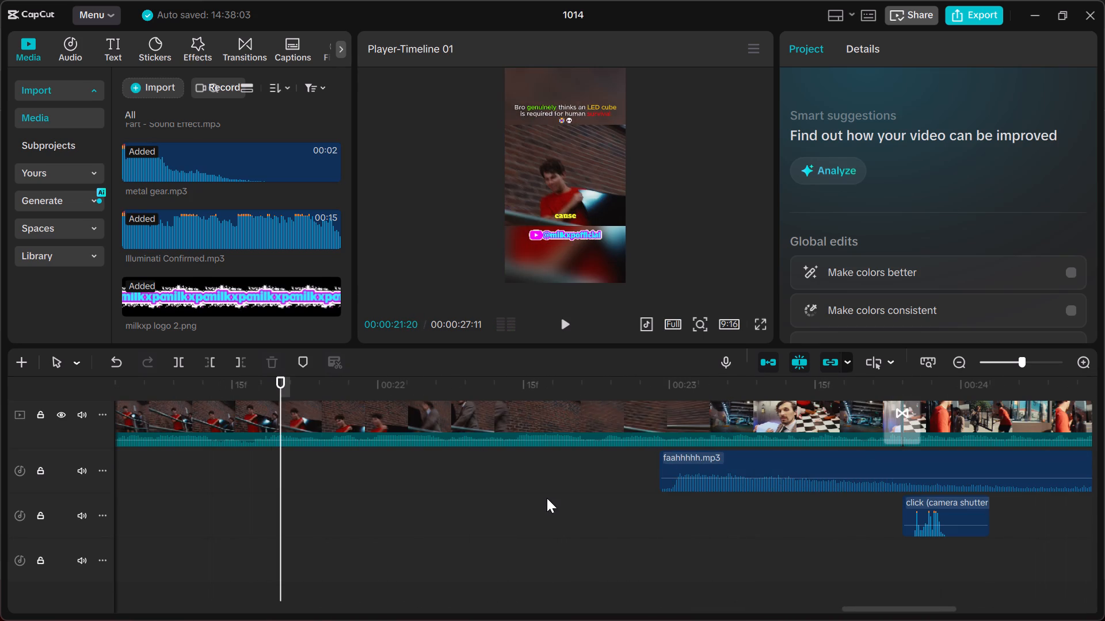
Look over the audio, caption and overlay tracks along the whole timeline to locate the short overlay clip near 00:00:19:12.
scroll(547, 498, "right", 3)
scroll(547, 498, "left", 3)
scroll(548, 497, "right", 1)
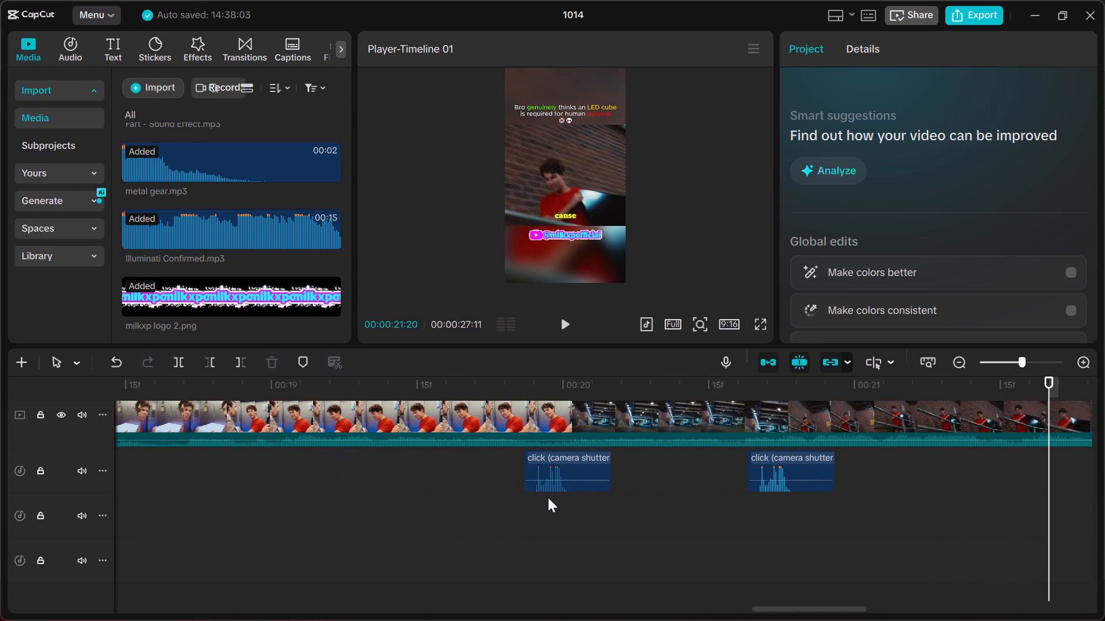
scroll(548, 497, "right", 1)
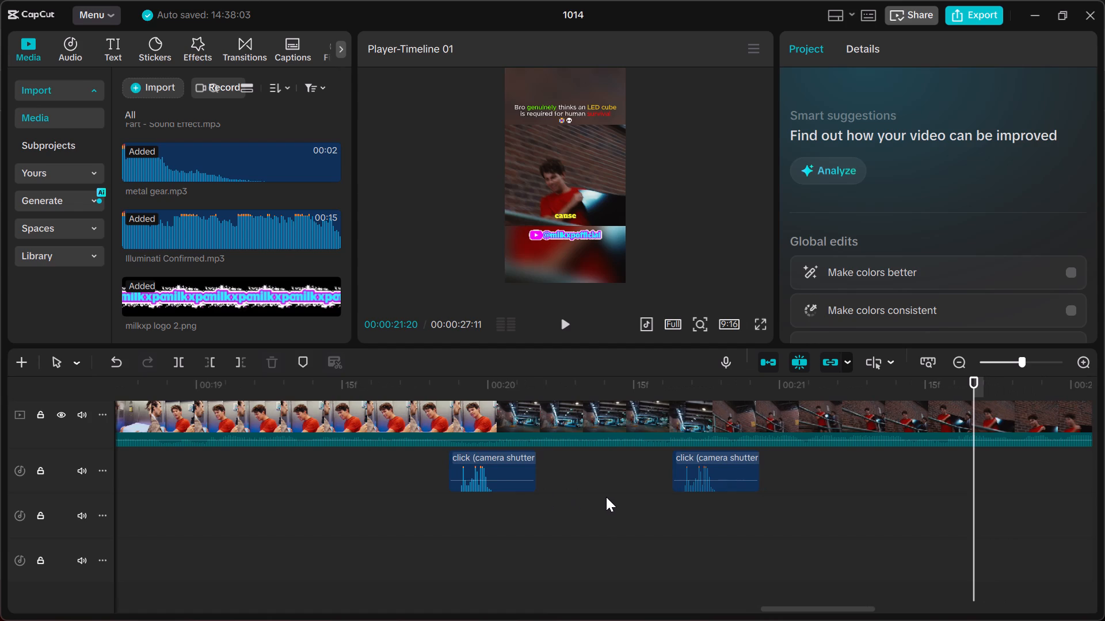
scroll(606, 497, "left", 1)
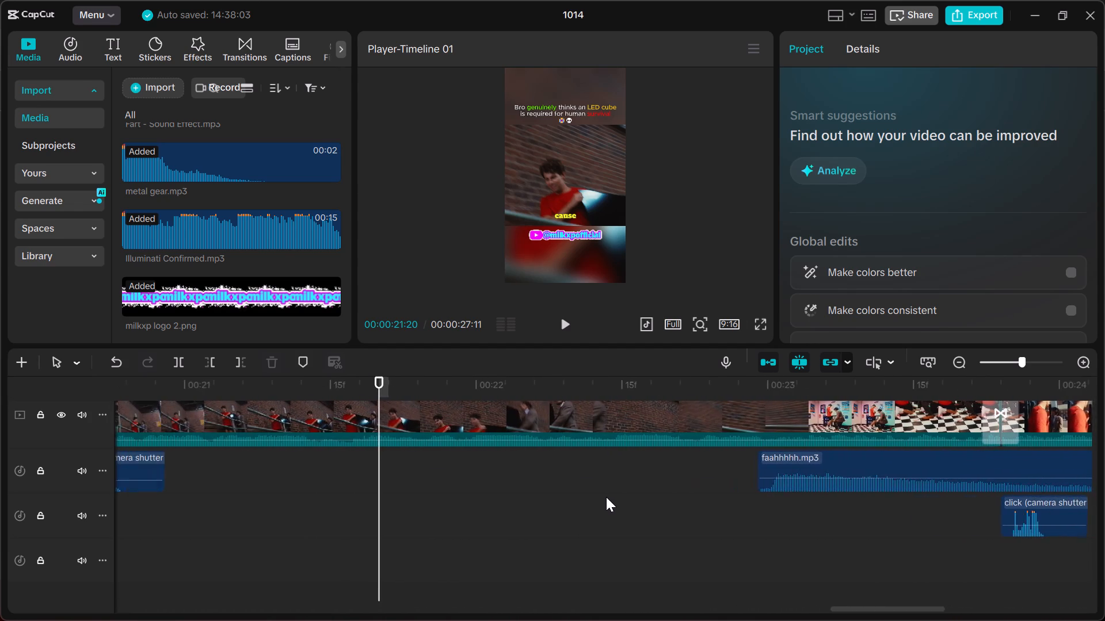
scroll(606, 497, "right", 3)
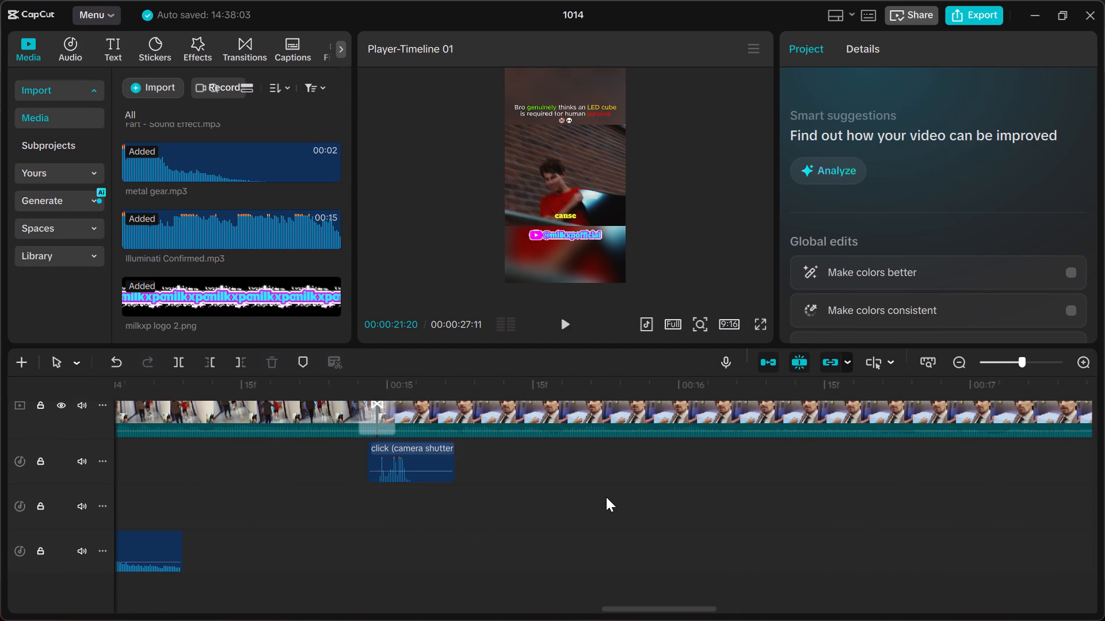
scroll(606, 497, "right", 1)
scroll(605, 494, "down", 7, "ctrl")
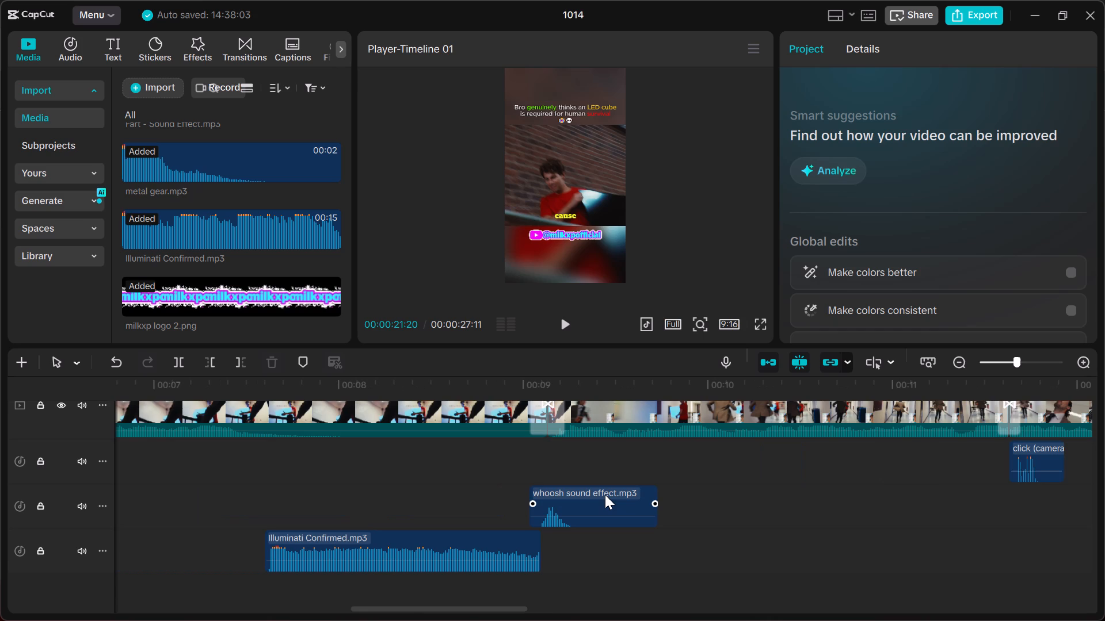
scroll(605, 494, "down", 1)
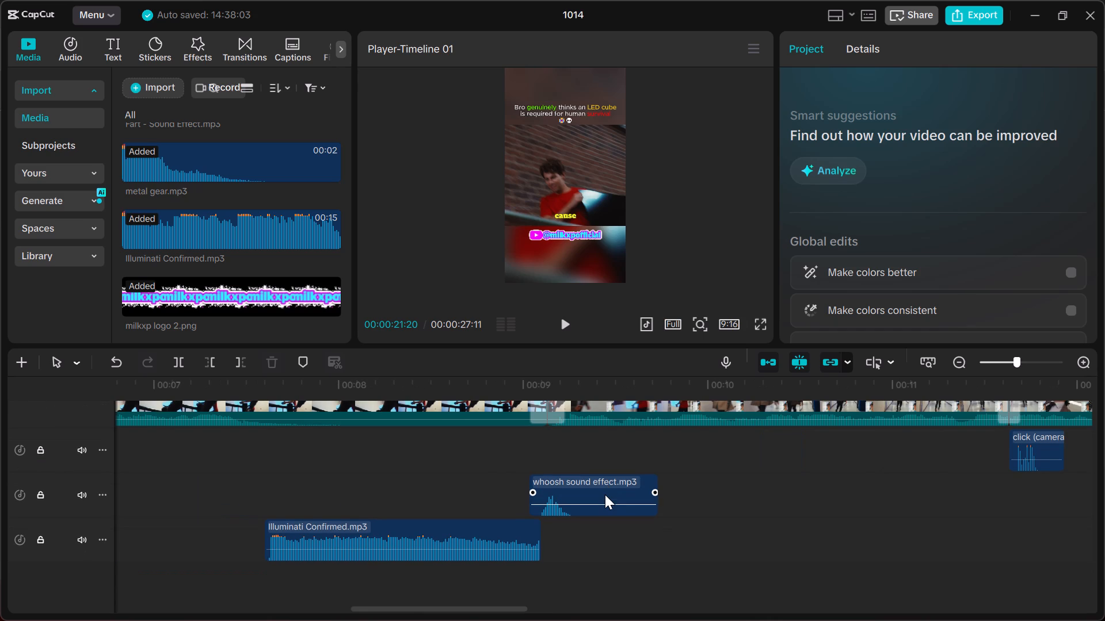
scroll(752, 495, "left", 3)
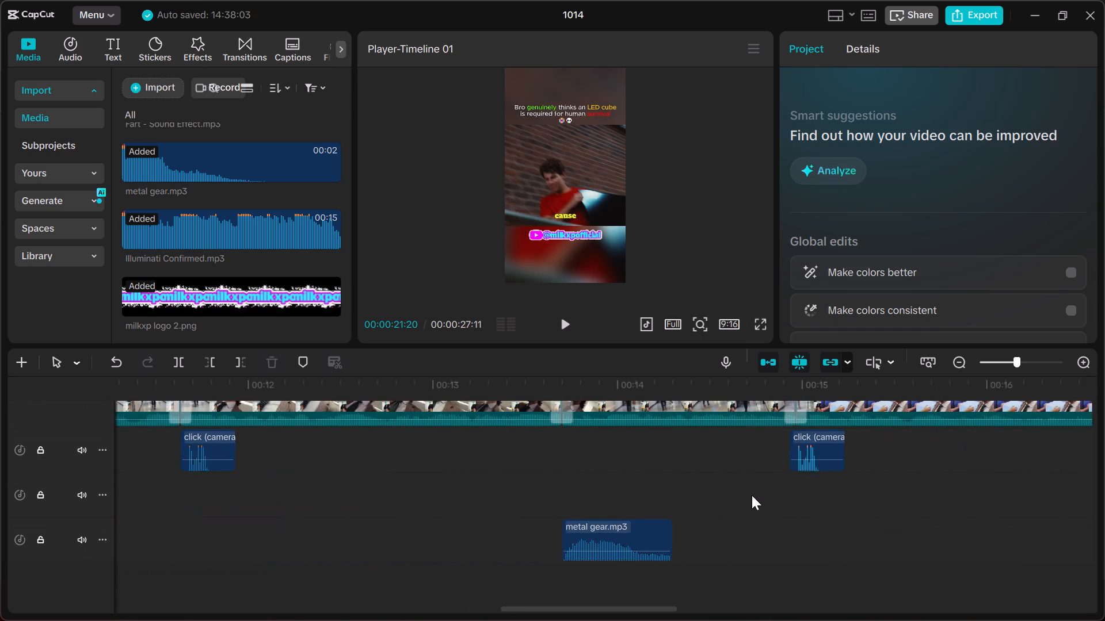
scroll(752, 495, "left", 1)
scroll(752, 495, "up", 5)
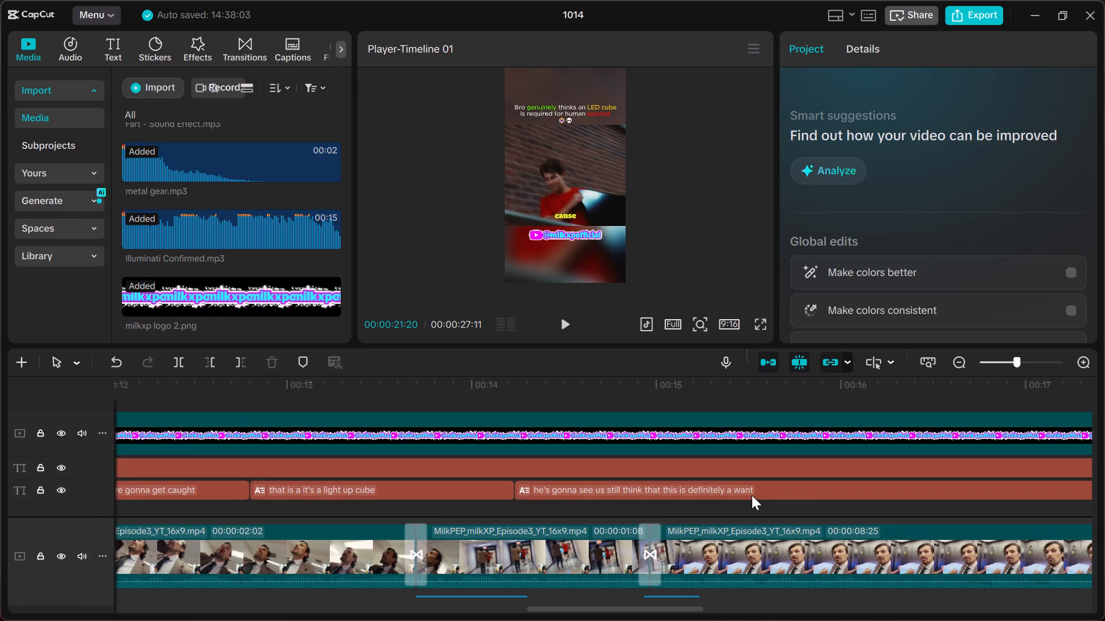
scroll(752, 495, "up", 1)
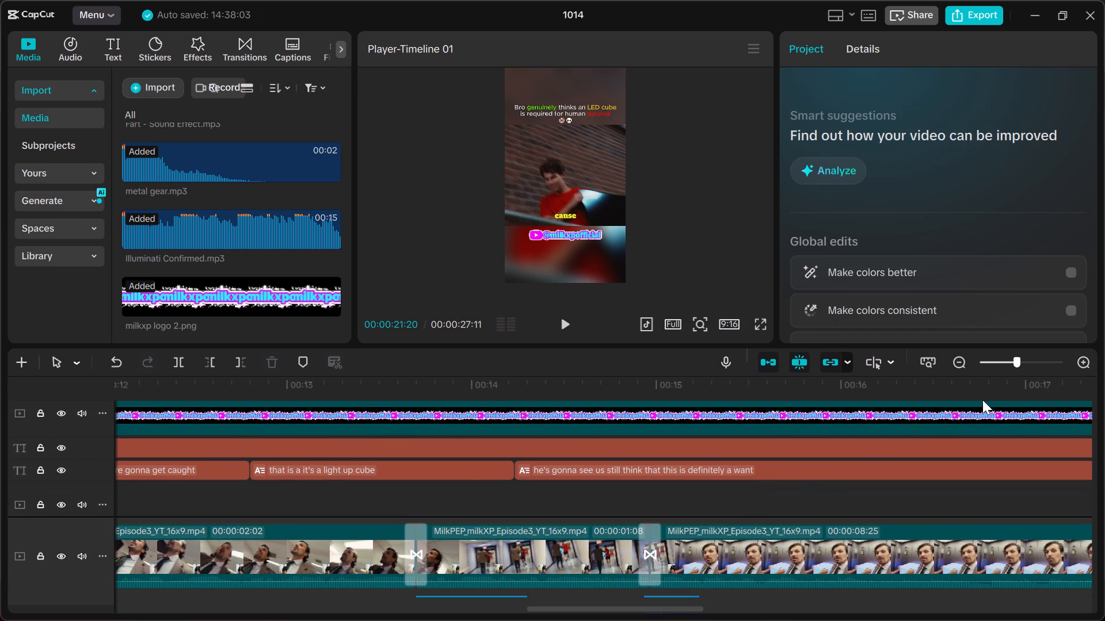
left_click_drag(1013, 362, 978, 362)
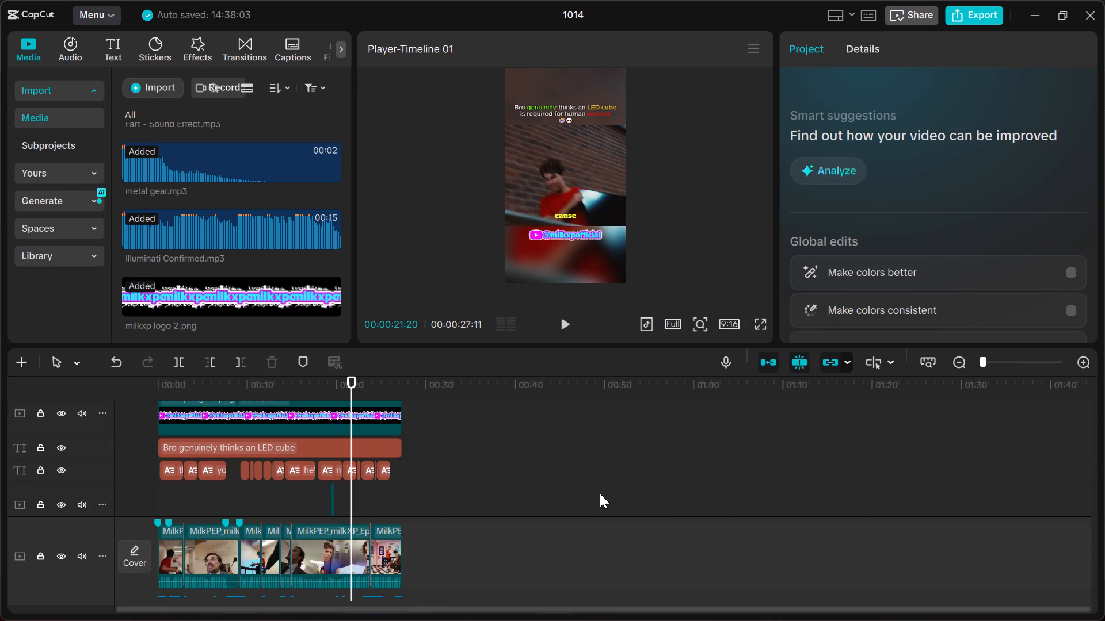
scroll(600, 490, "up", 6, "ctrl")
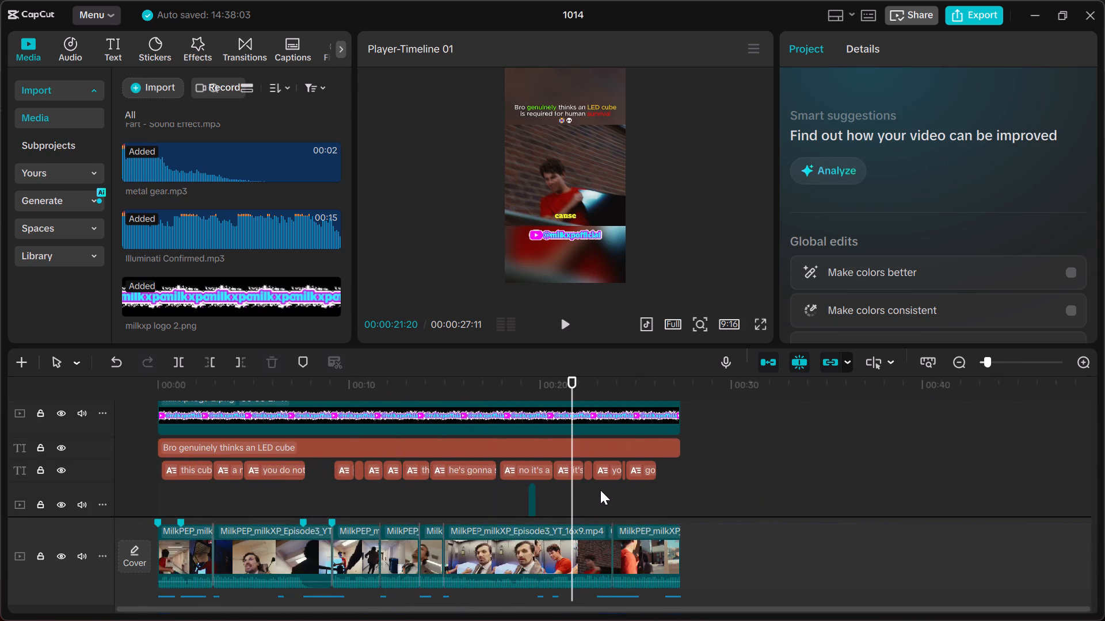
scroll(600, 490, "up", 4, "ctrl")
scroll(600, 490, "up", 1)
scroll(650, 457, "down", 2)
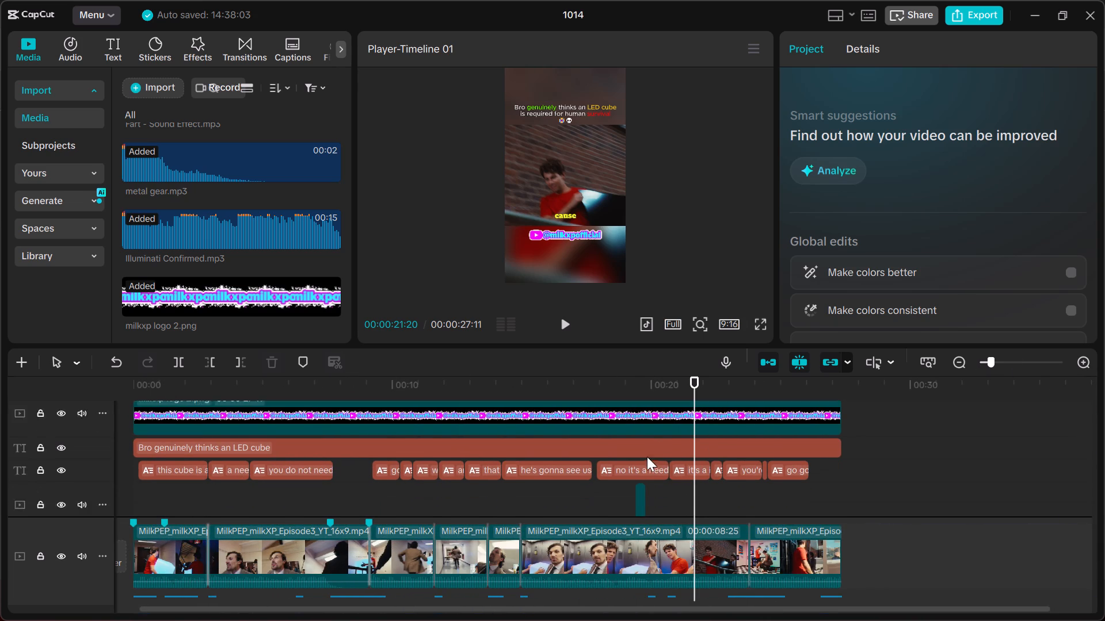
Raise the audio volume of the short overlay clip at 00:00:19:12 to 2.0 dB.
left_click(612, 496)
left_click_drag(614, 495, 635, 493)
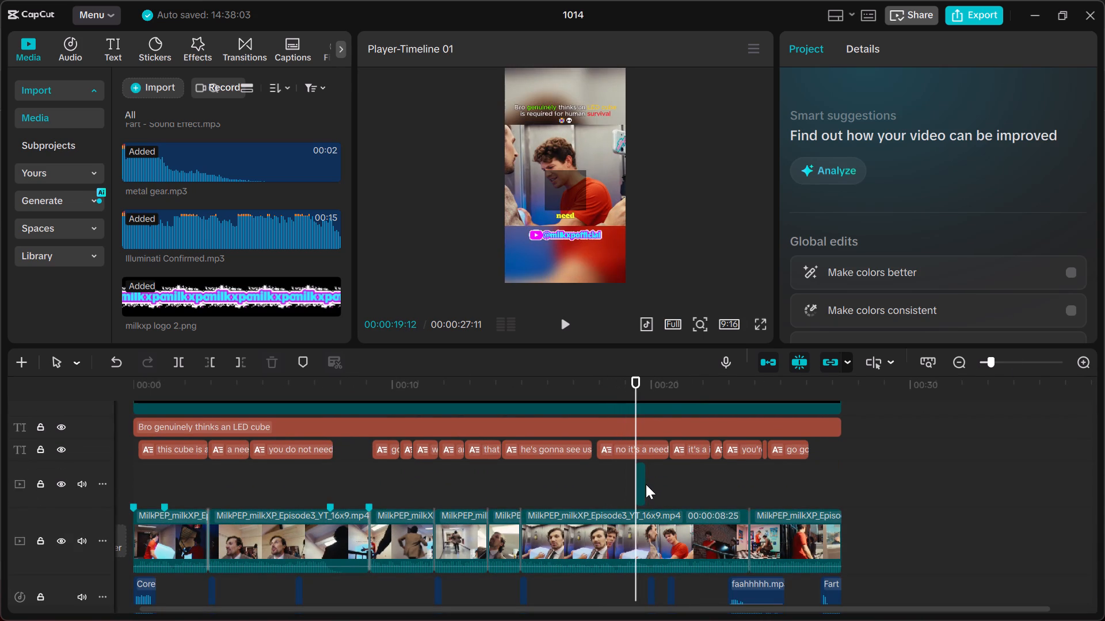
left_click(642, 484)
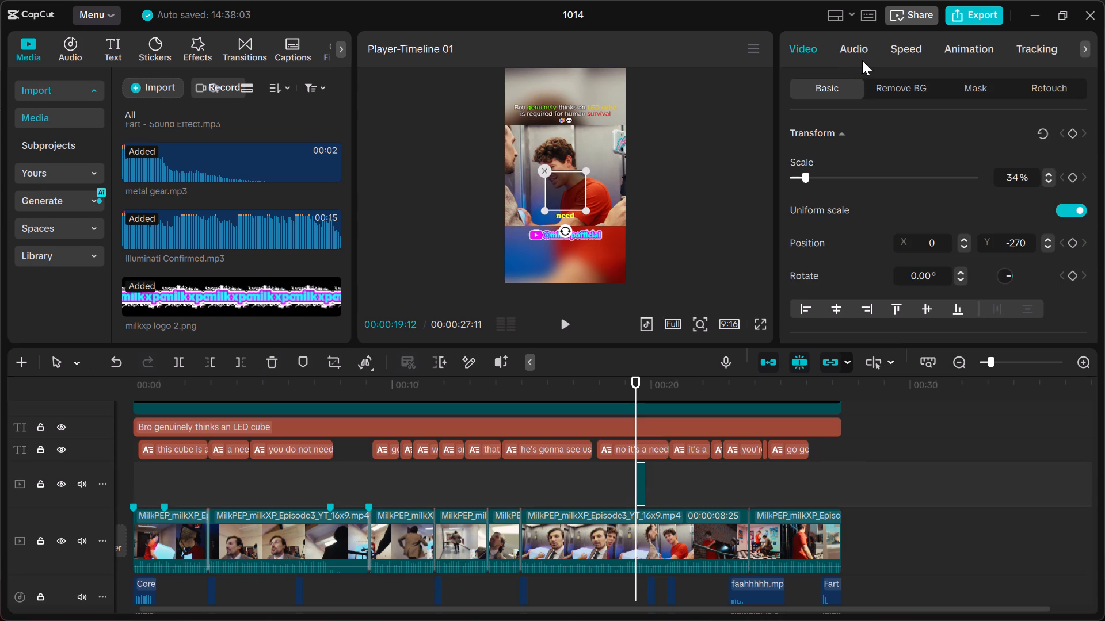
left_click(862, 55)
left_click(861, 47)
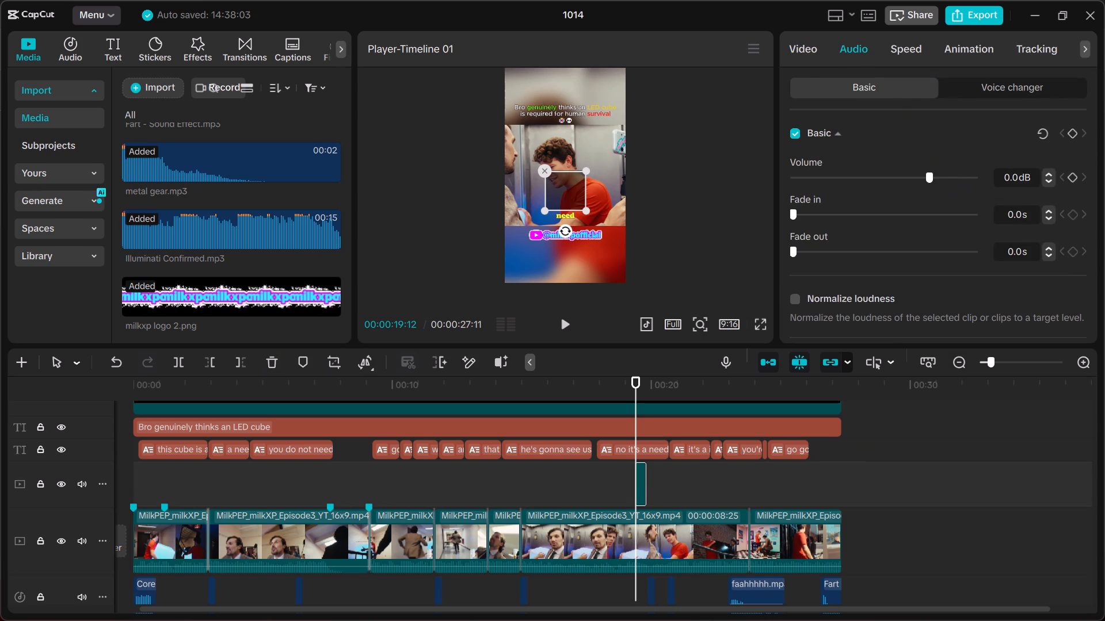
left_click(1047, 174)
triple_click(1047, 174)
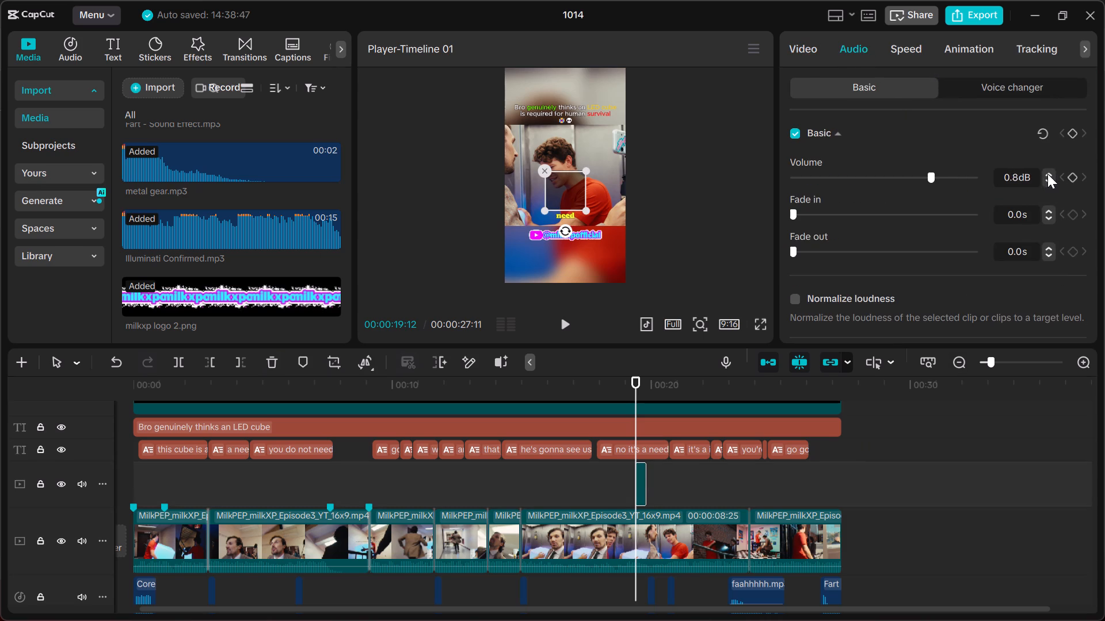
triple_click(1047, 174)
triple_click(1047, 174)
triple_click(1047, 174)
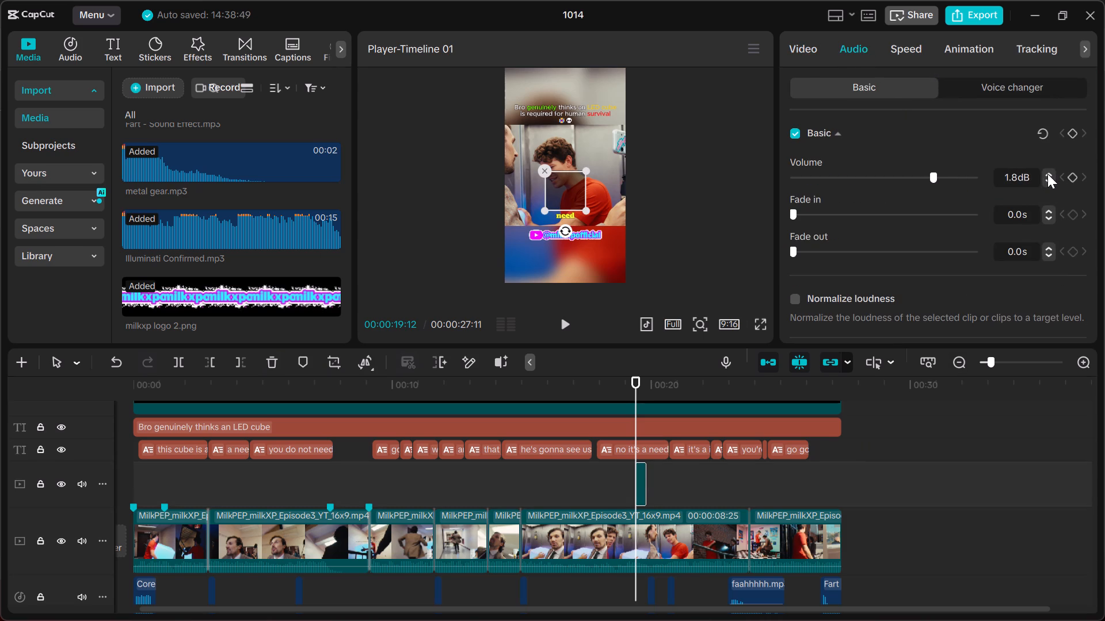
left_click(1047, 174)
Play from about 00:00:18 to 00:00:20:22 to check the overlay clip's loudness.
left_click(602, 496)
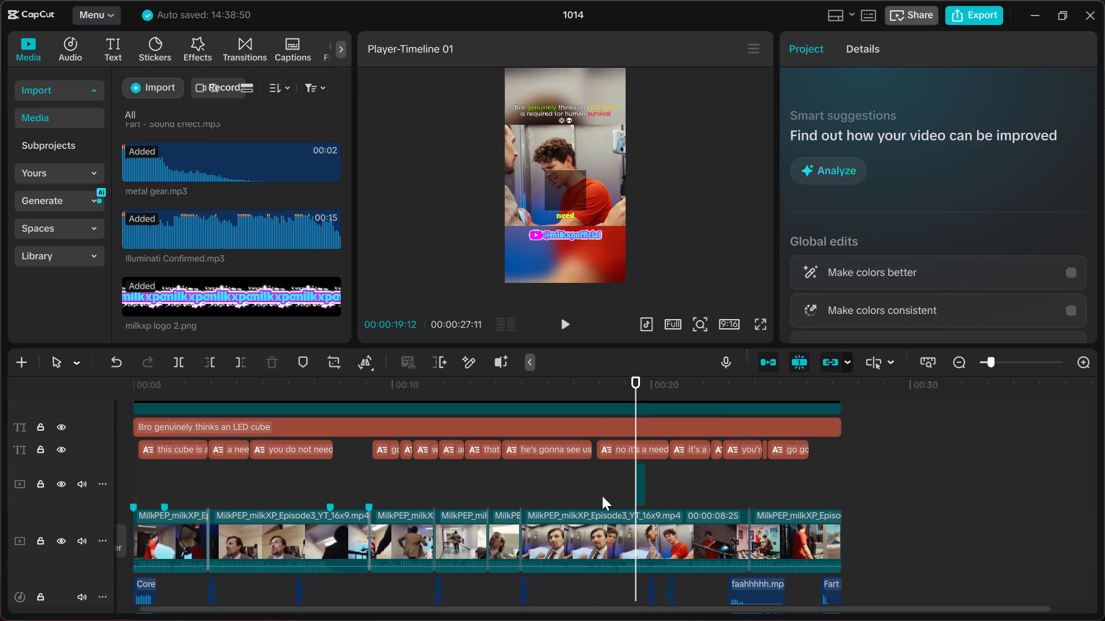
key("space")
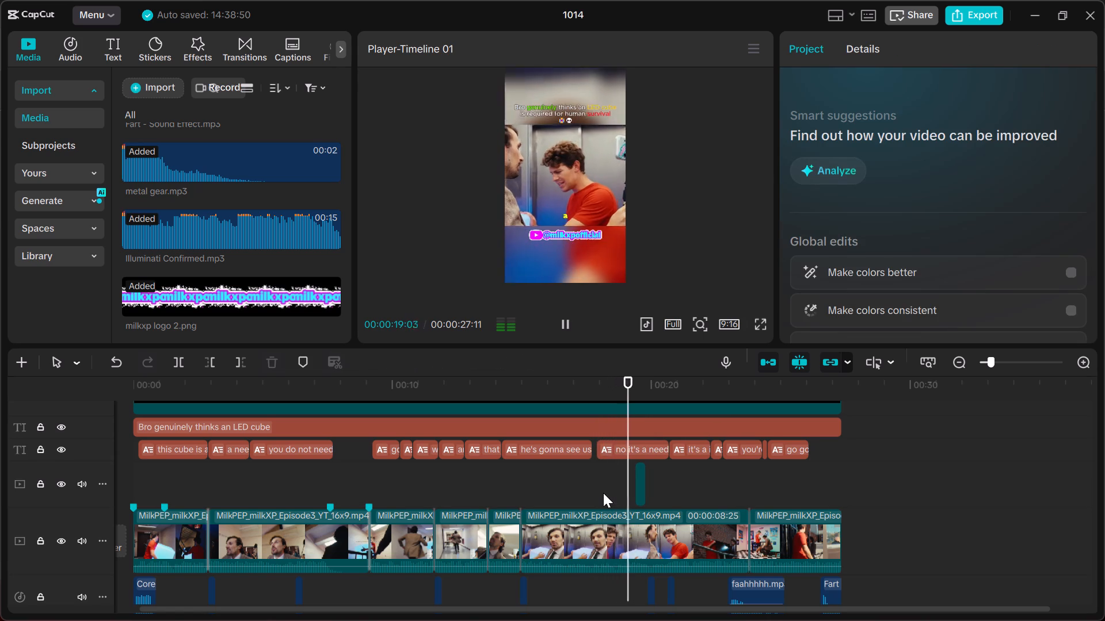
key("space")
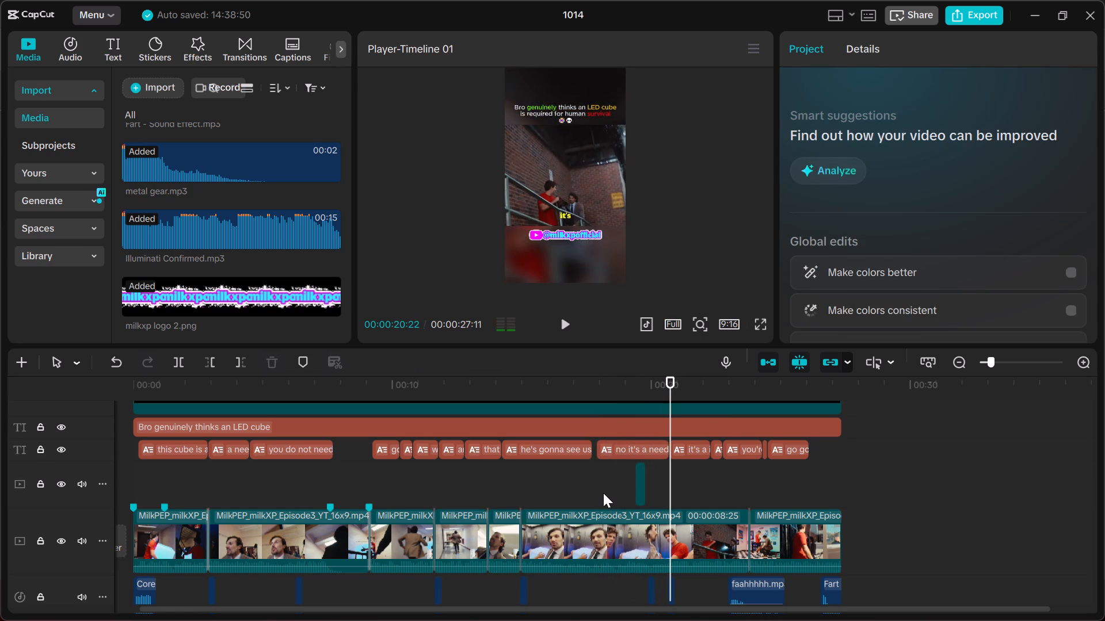
Raise the audio volume of the short overlay clip at 00:00:19:12 further, to about 4 dB.
left_click(605, 491)
left_click_drag(605, 491, 631, 488)
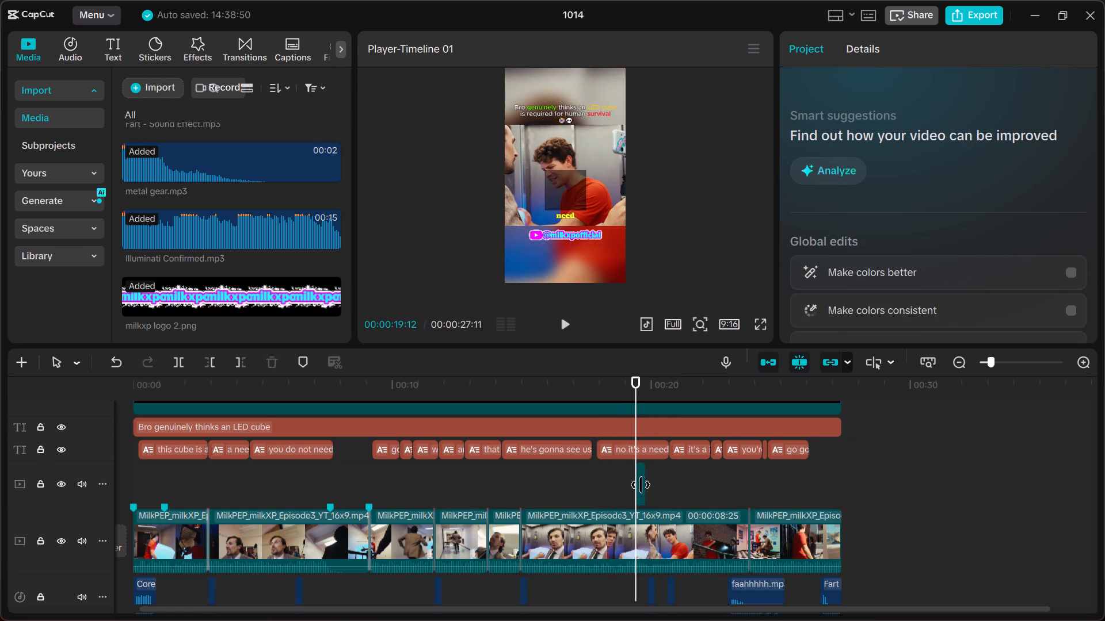
left_click(641, 485)
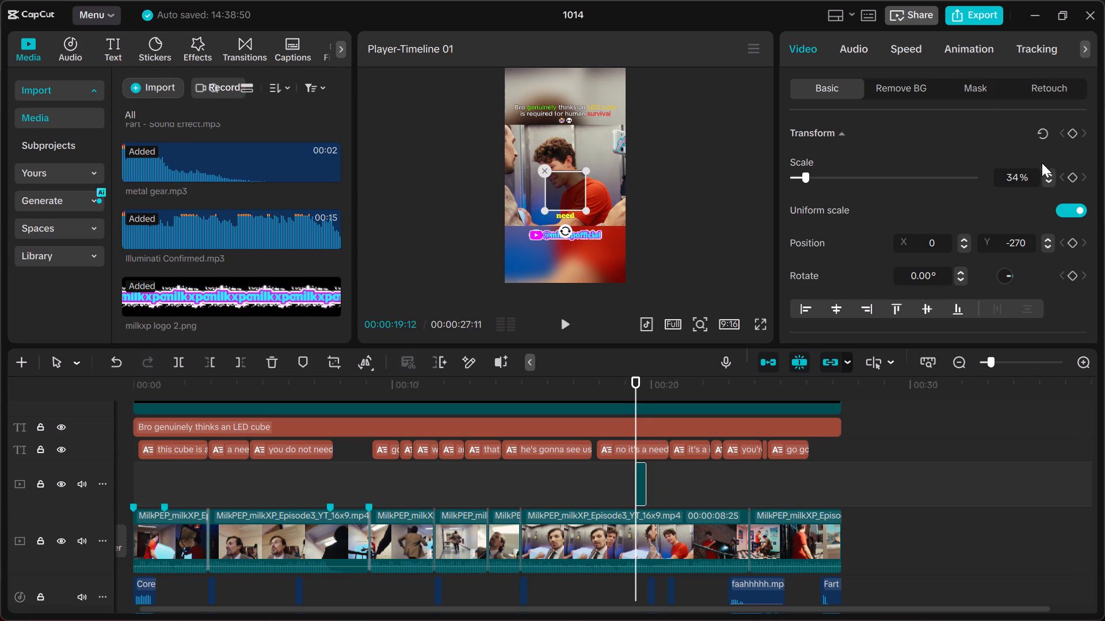
left_click(866, 45)
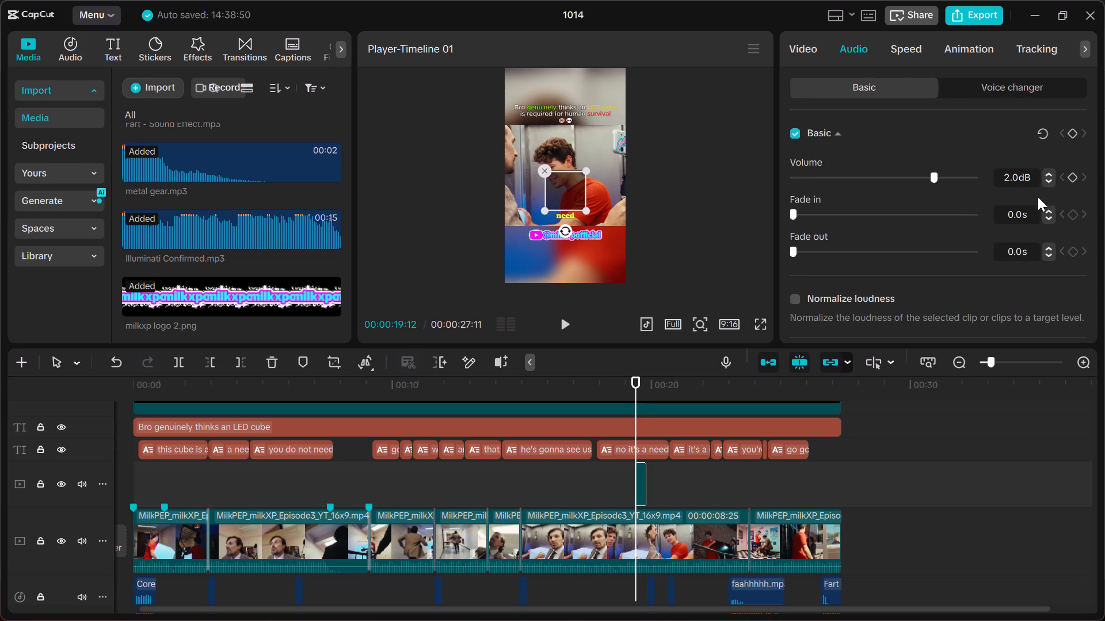
triple_click(1051, 172)
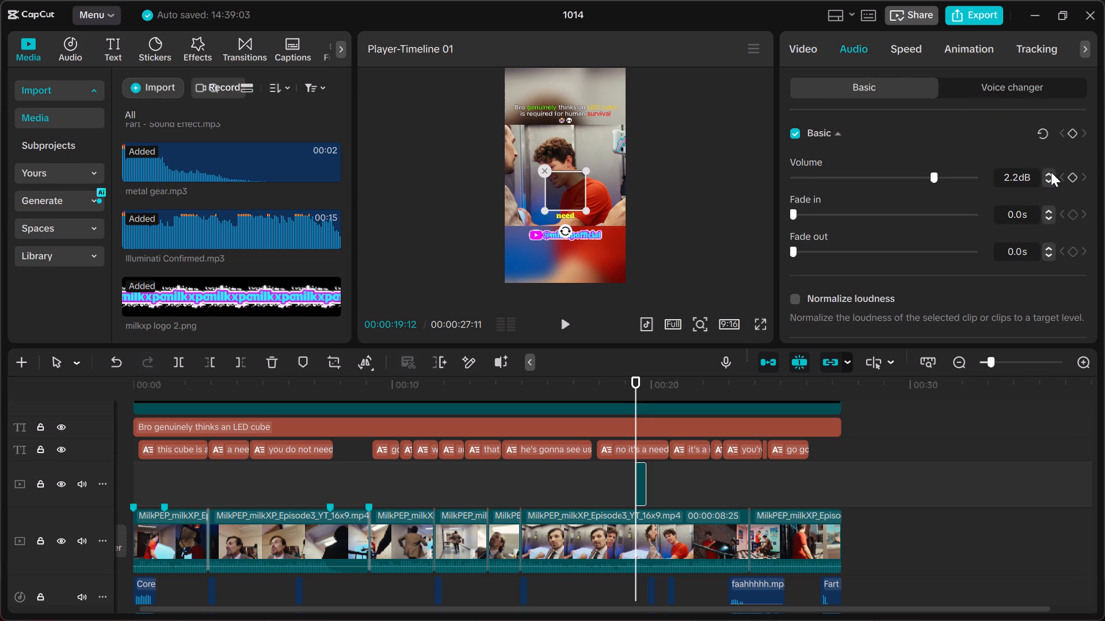
triple_click(1051, 172)
triple_click(1051, 172)
triple_click(1051, 172)
double_click(1051, 172)
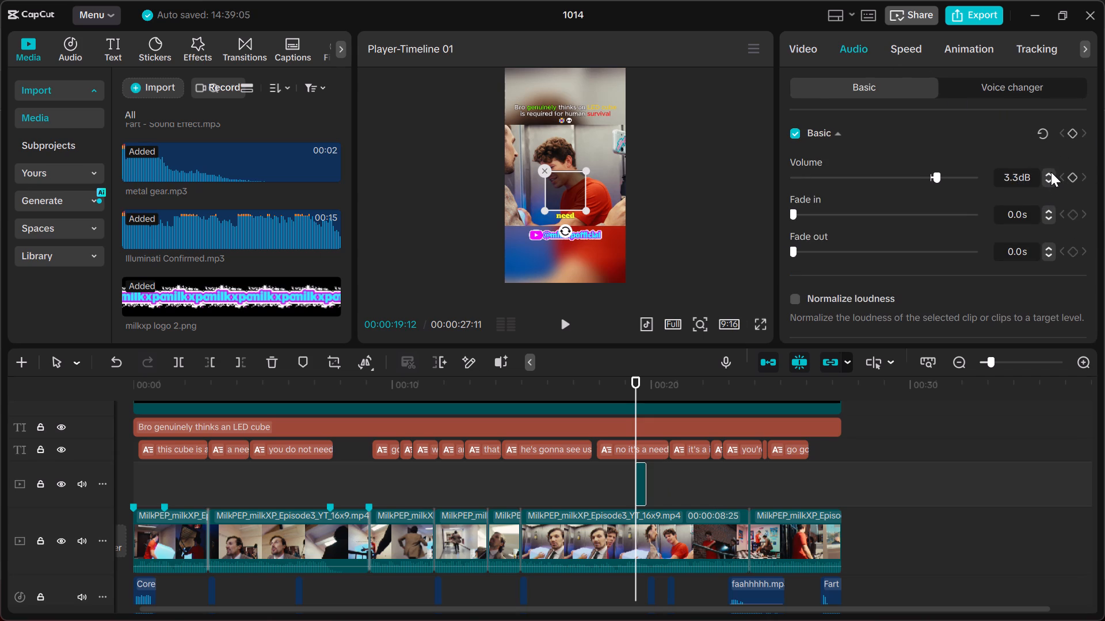
triple_click(1051, 172)
double_click(1051, 172)
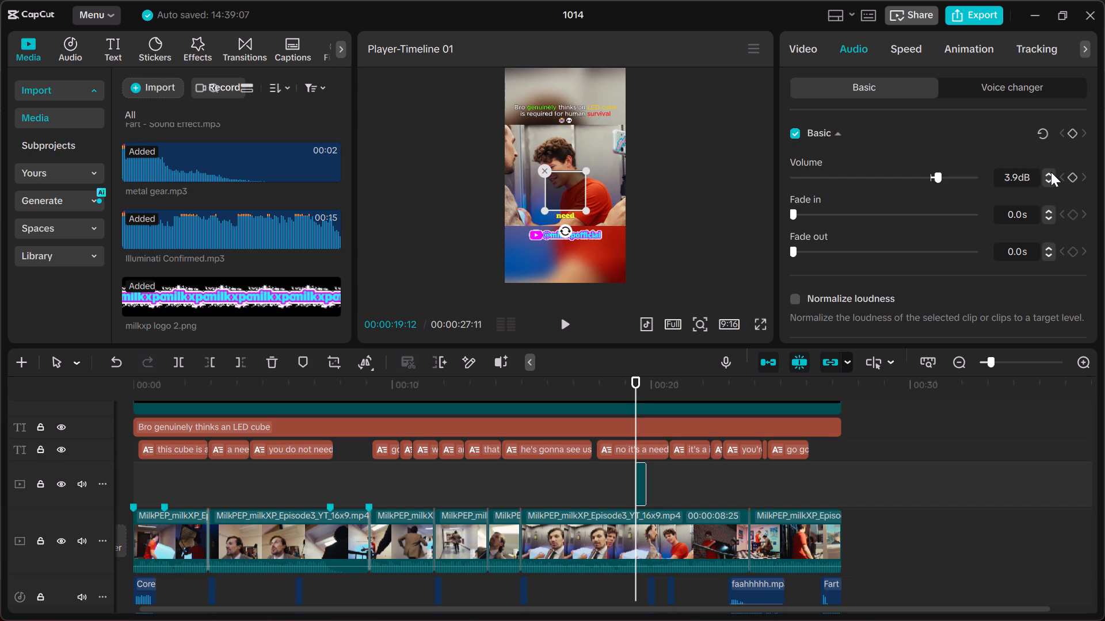
left_click(1051, 172)
Play the video from about 00:00:18 to the end to check the overlay clip's loudness and the closing sounds.
left_click(612, 480)
key("space")
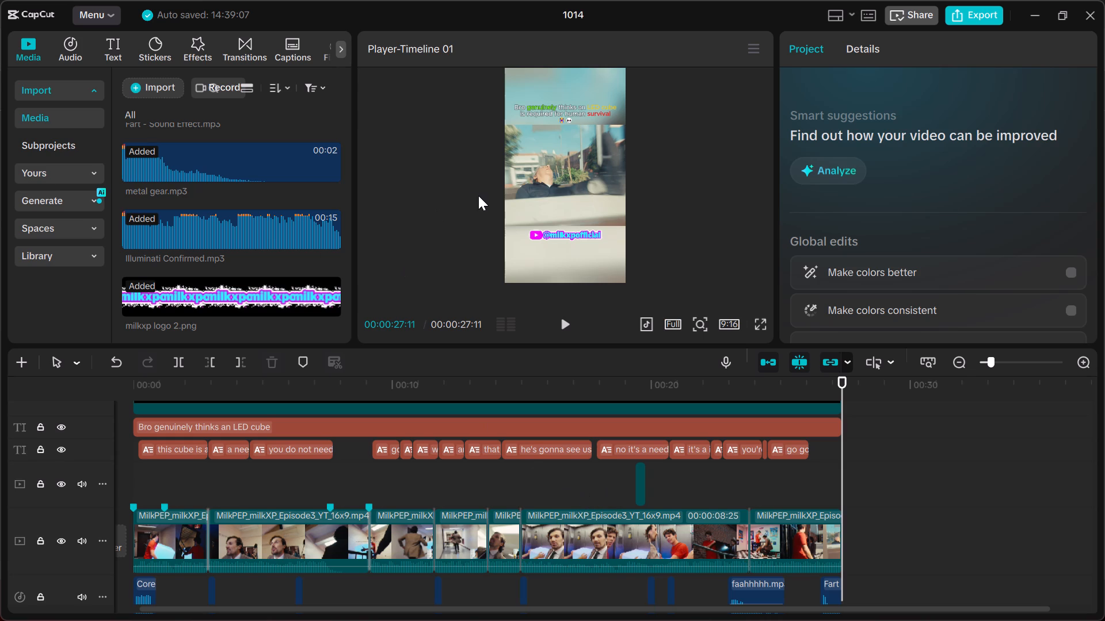
Rename the project as new 1014.
left_click(586, 14)
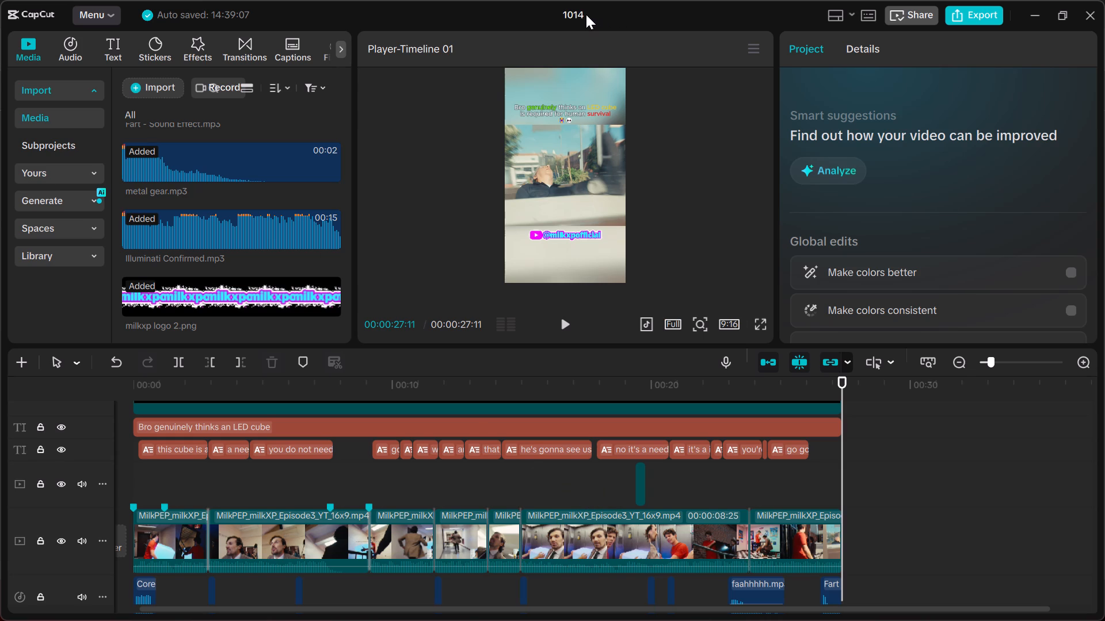
left_click(582, 14)
key("BackSpace")
type("new")
key("space")
type("101")
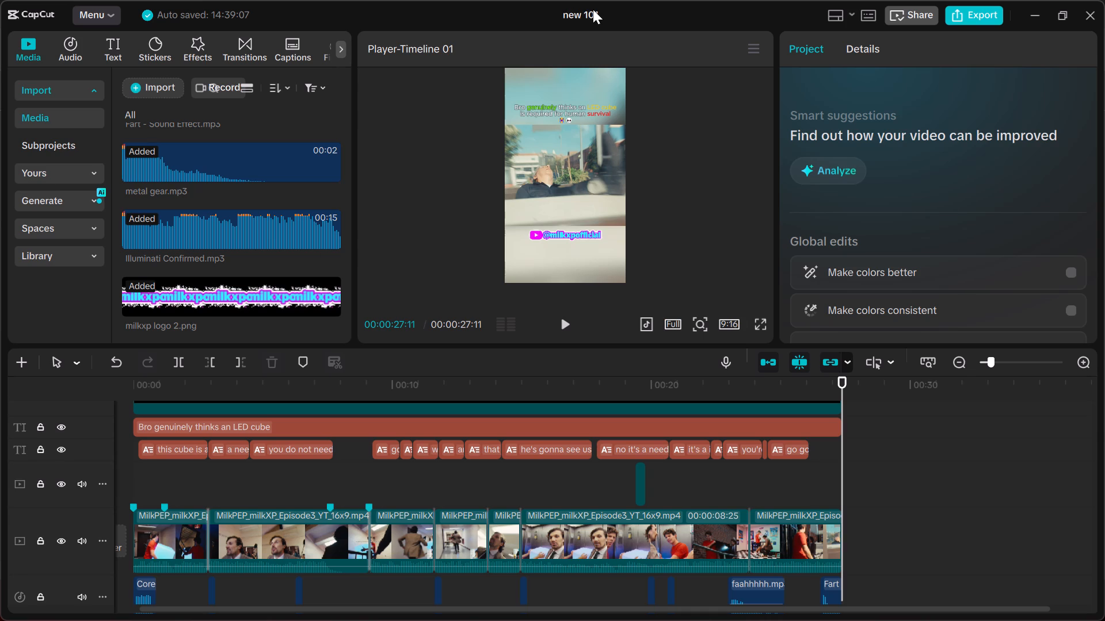
key("4")
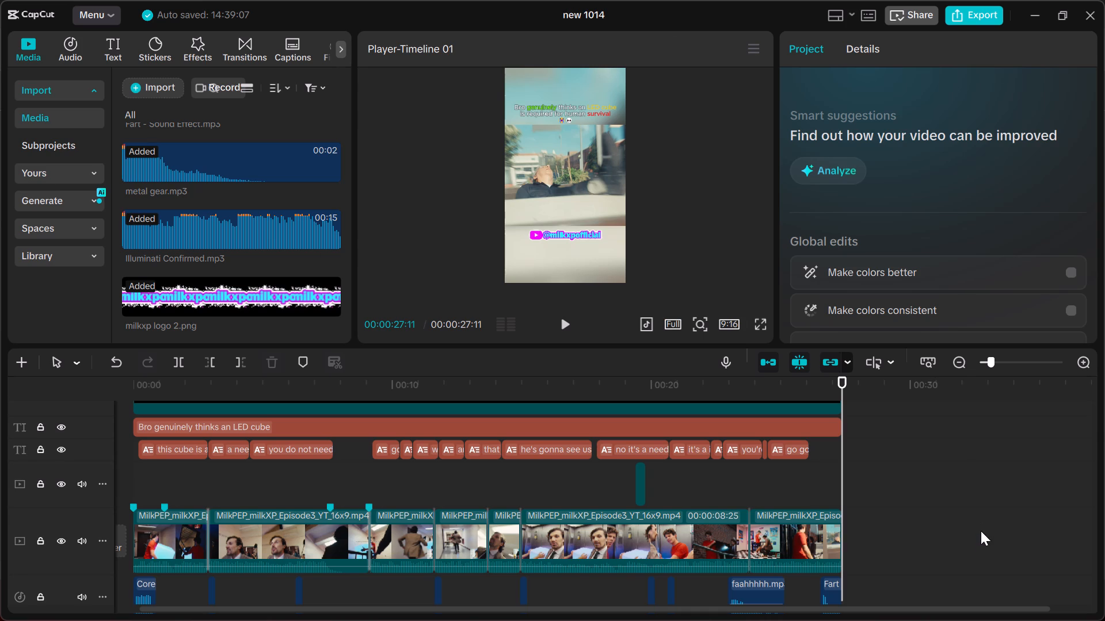
left_click(981, 517)
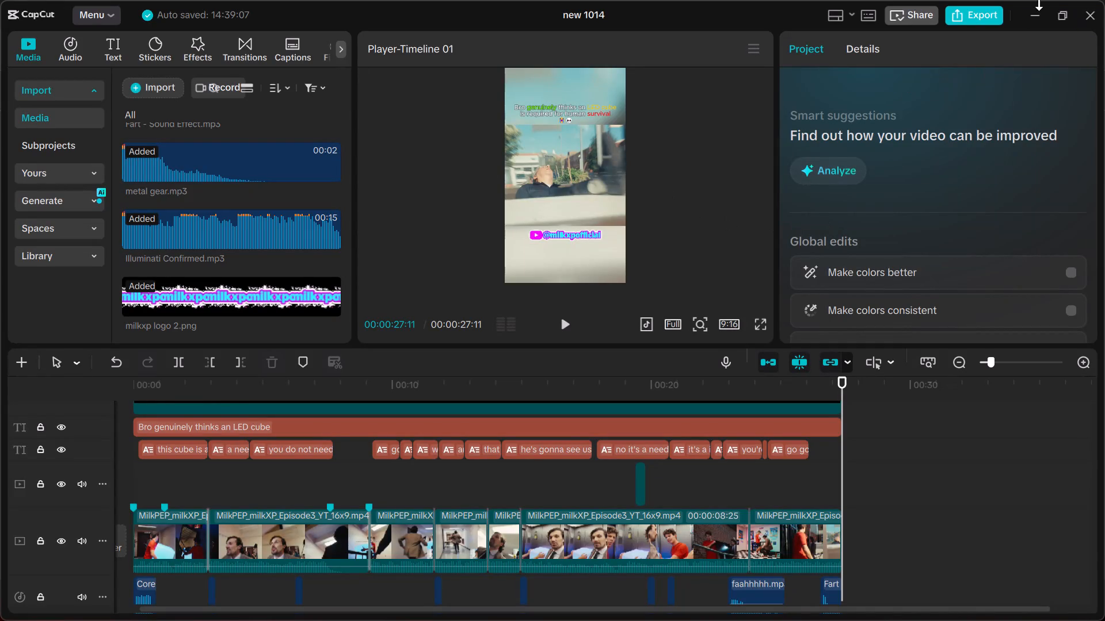
Export the video under the name new 1014 with the frame rate set to 60fps.
left_click(980, 15)
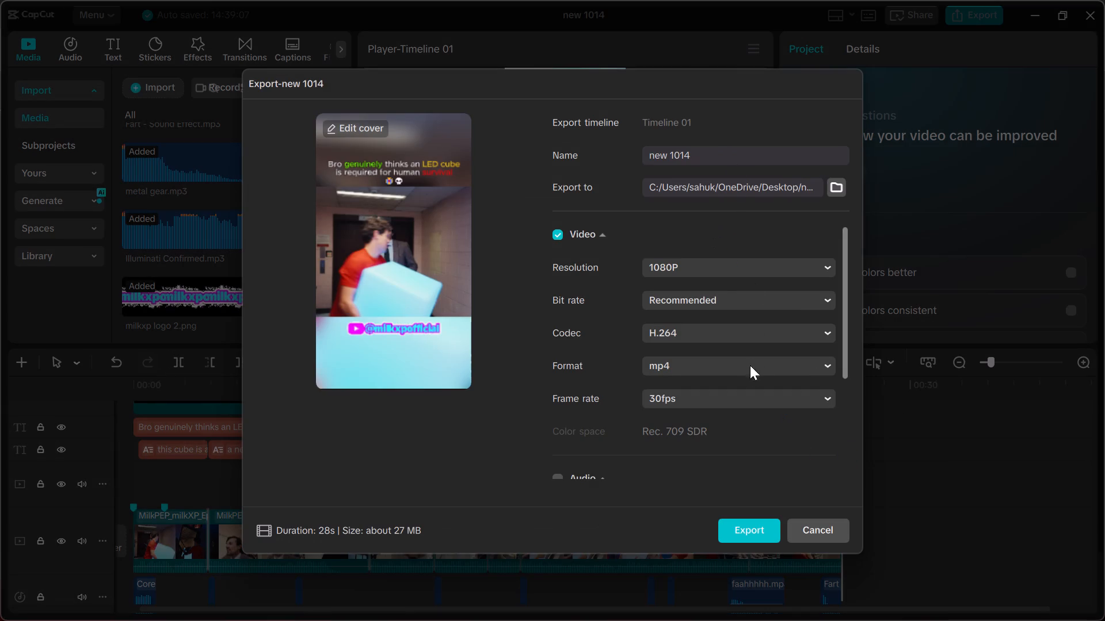
left_click(748, 401)
scroll(740, 351, "down", 3)
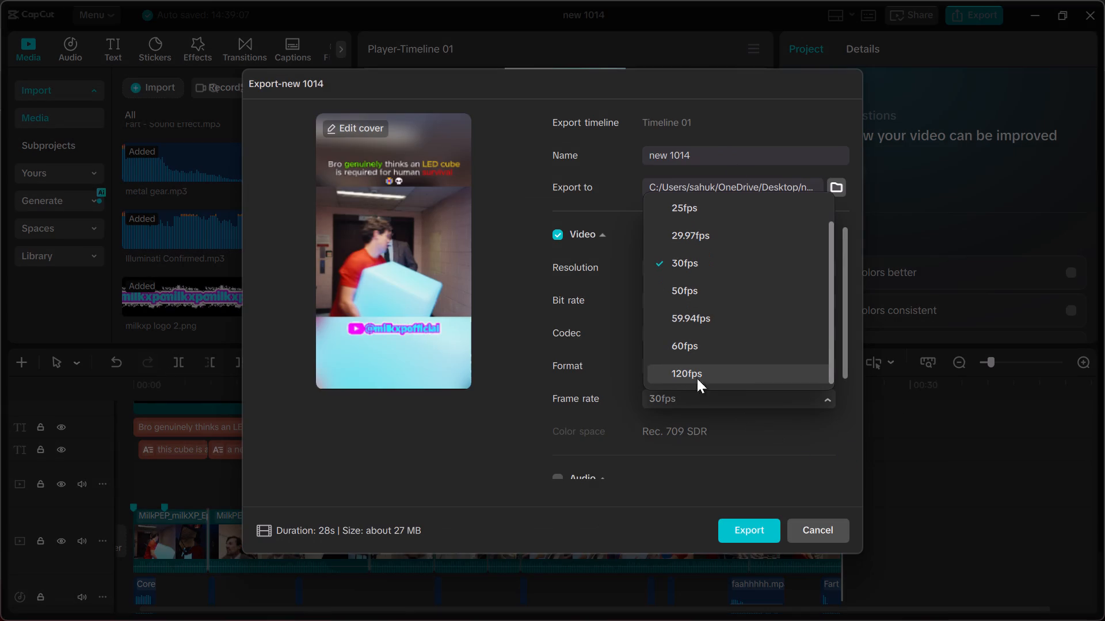
scroll(697, 348, "down", 4)
left_click(701, 344)
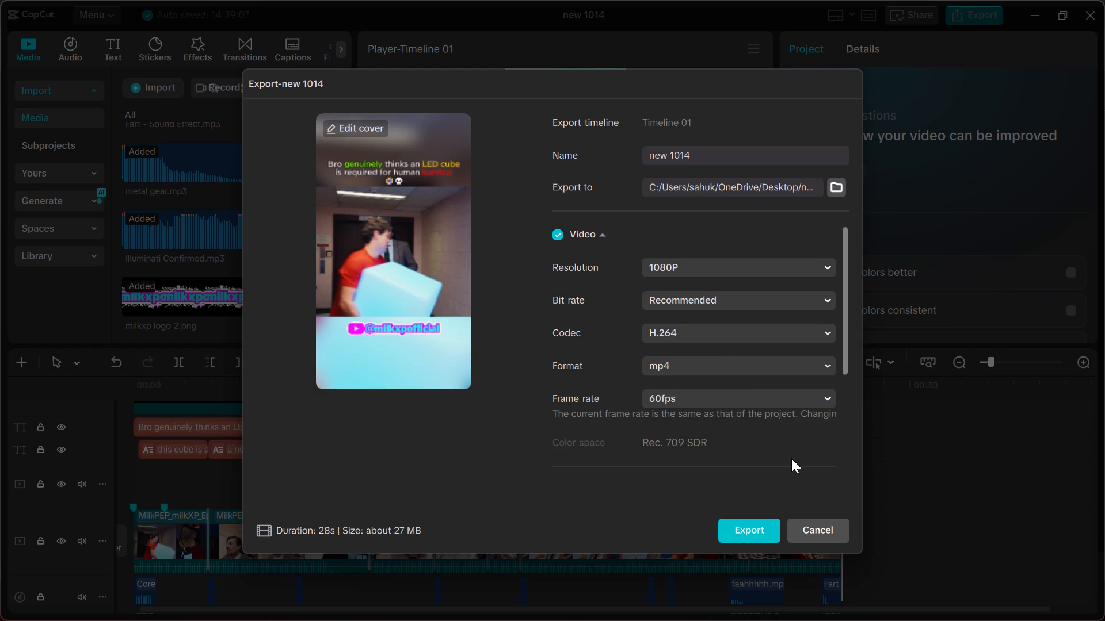
scroll(776, 441, "down", 8)
scroll(750, 434, "up", 4)
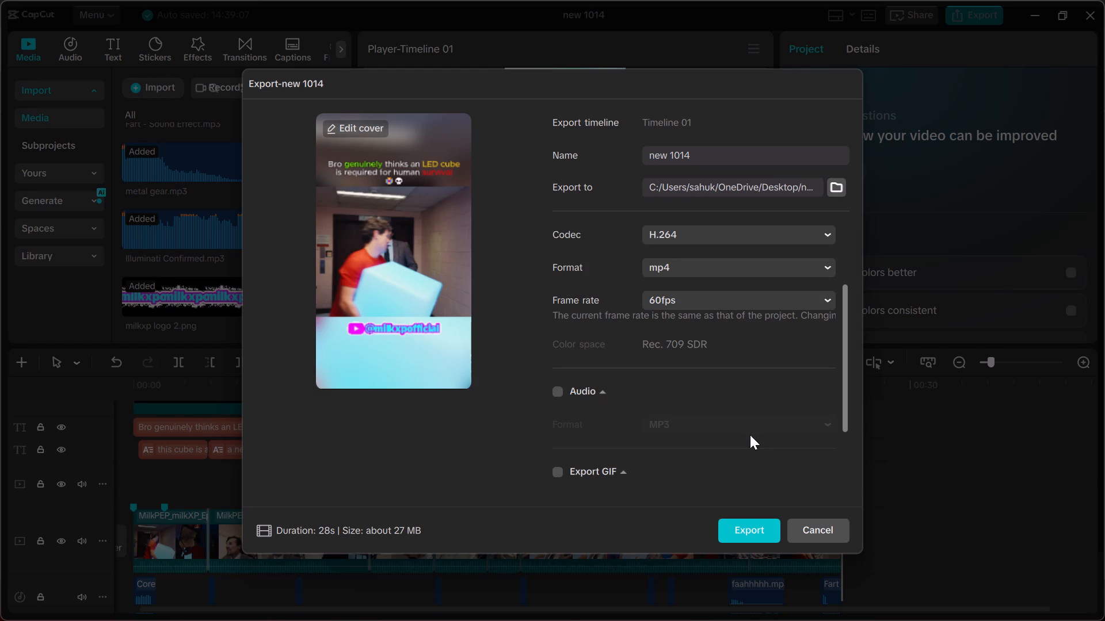
left_click(759, 524)
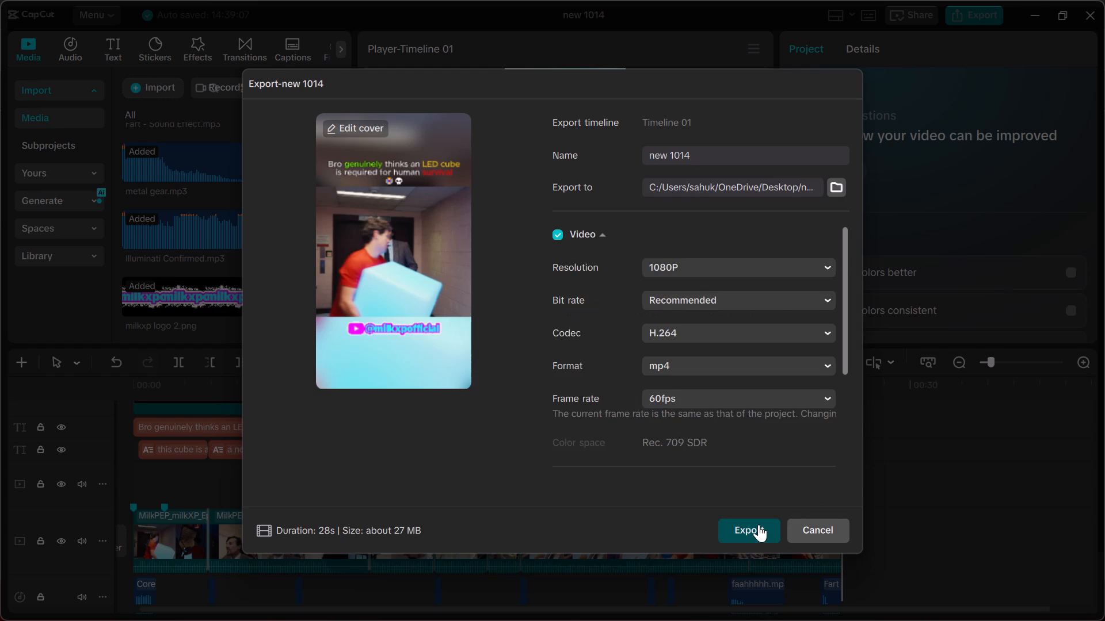
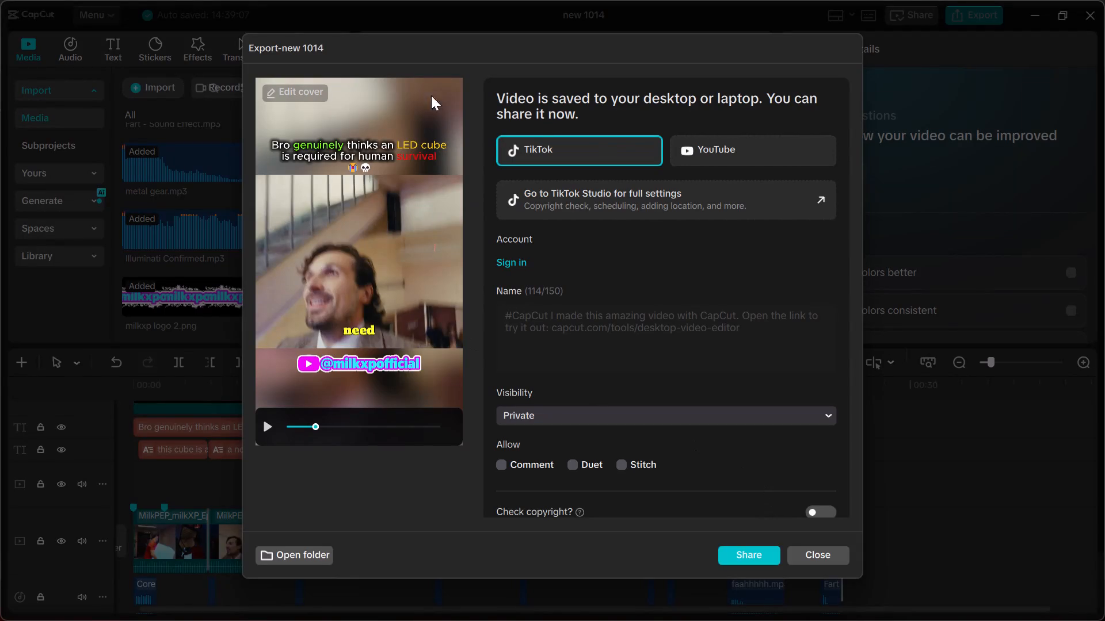
Close the export window of new 1014 without sharing the video.
left_click_drag(564, 48, 558, 32)
left_click(822, 554)
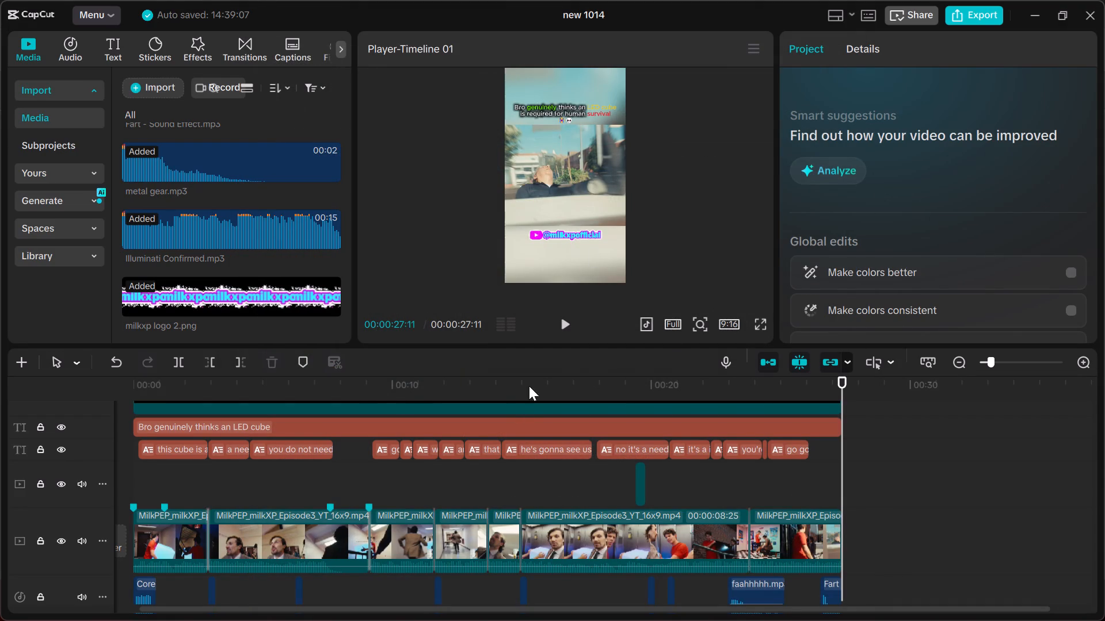
Switch to the Windows desktop, where the exported new 1014 video is saved, and refresh the desktop twice.
left_click(1041, 21)
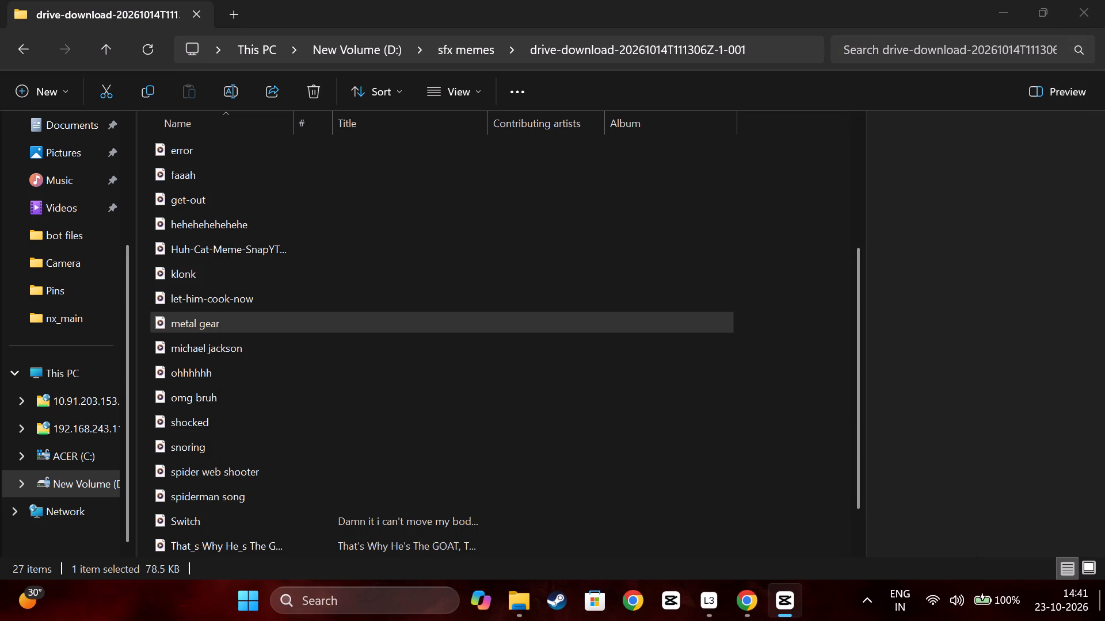
left_click(1104, 599)
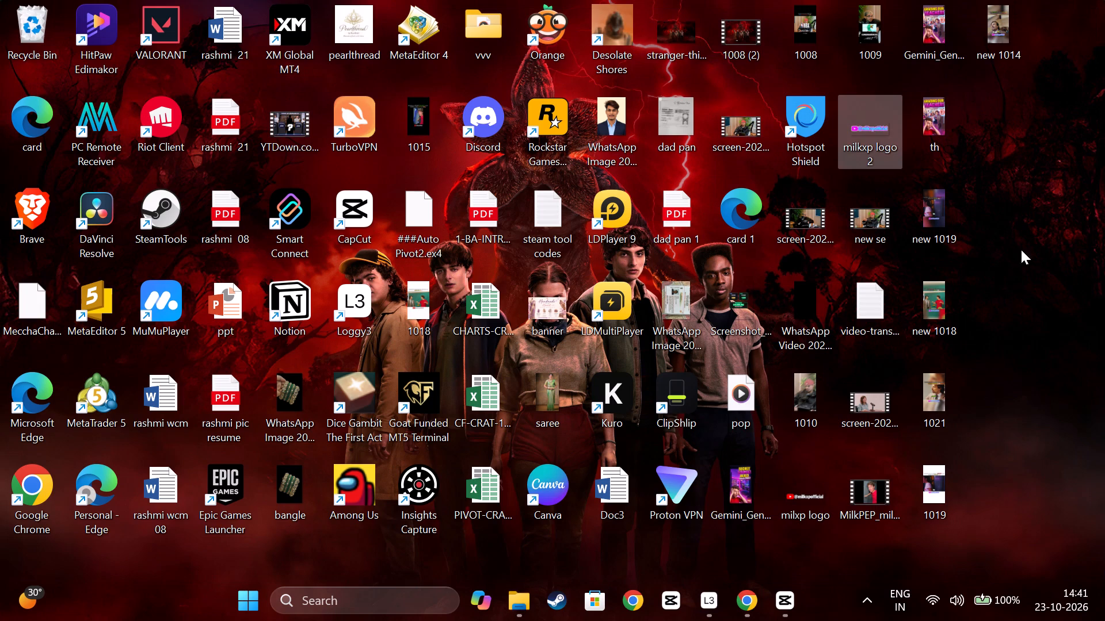
right_click_drag(1053, 243, 1030, 254)
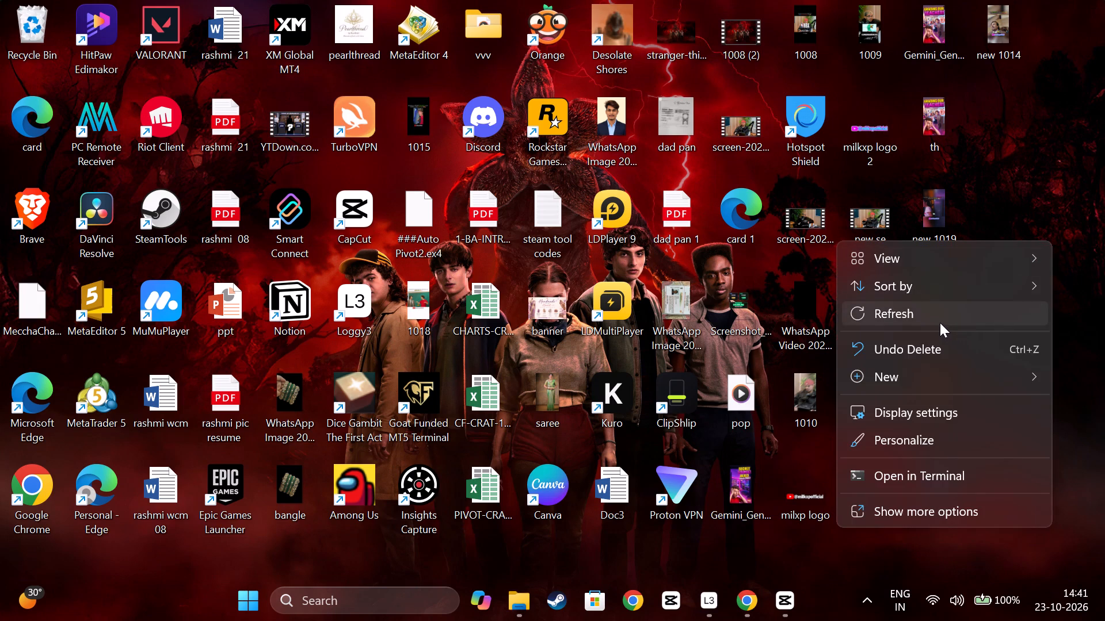
left_click(940, 323)
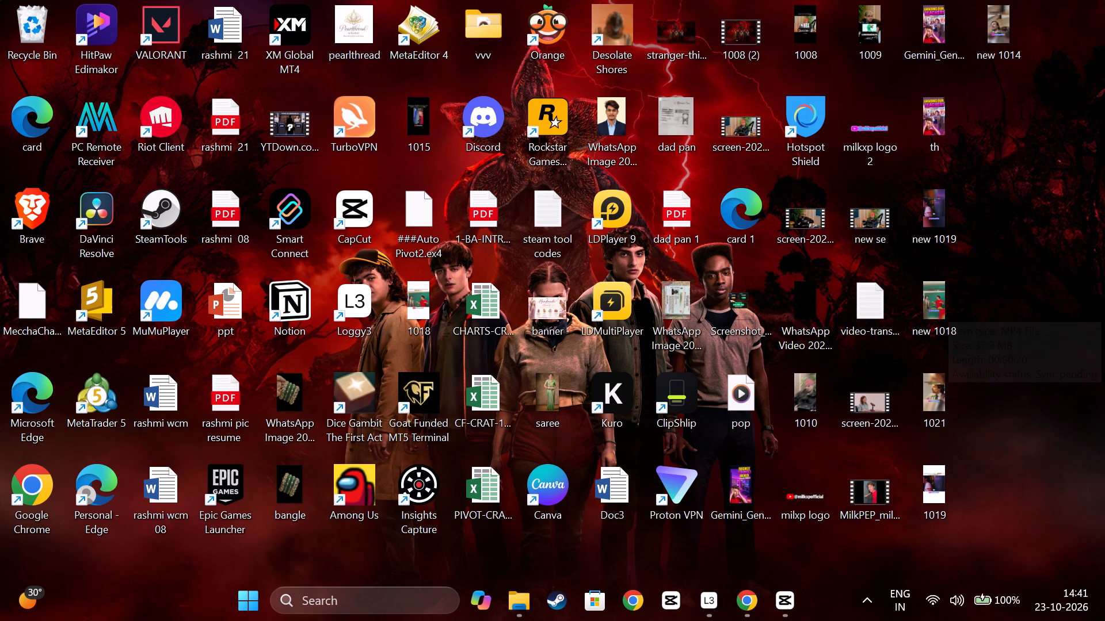
right_click_drag(1103, 155, 971, 113)
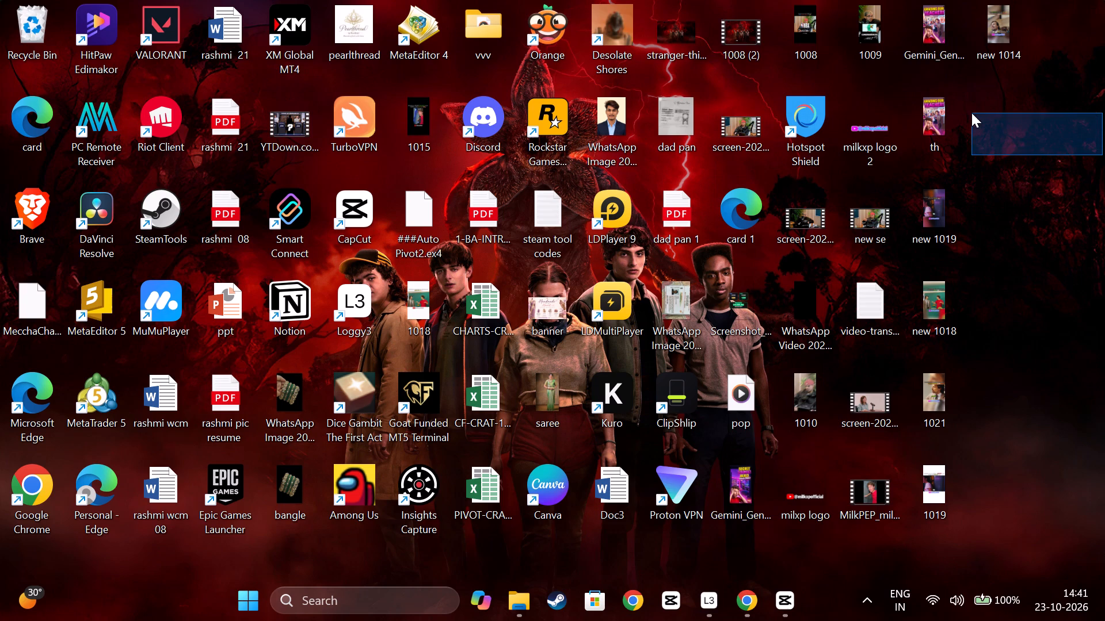
right_click_drag(971, 113, 951, 95)
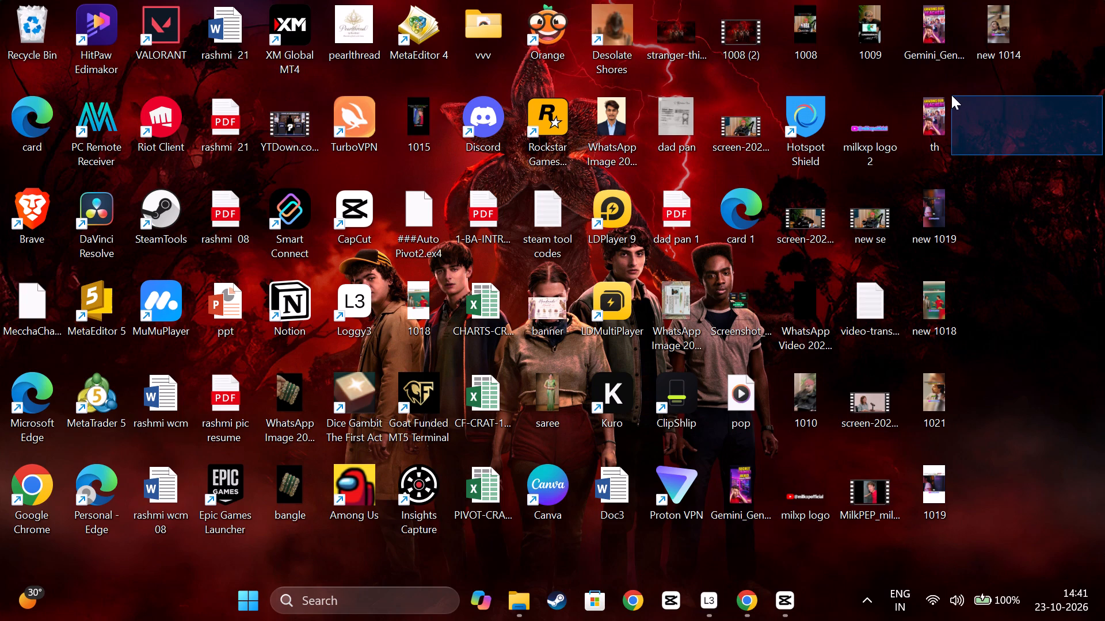
right_click_drag(951, 95, 951, 93)
left_click(948, 226)
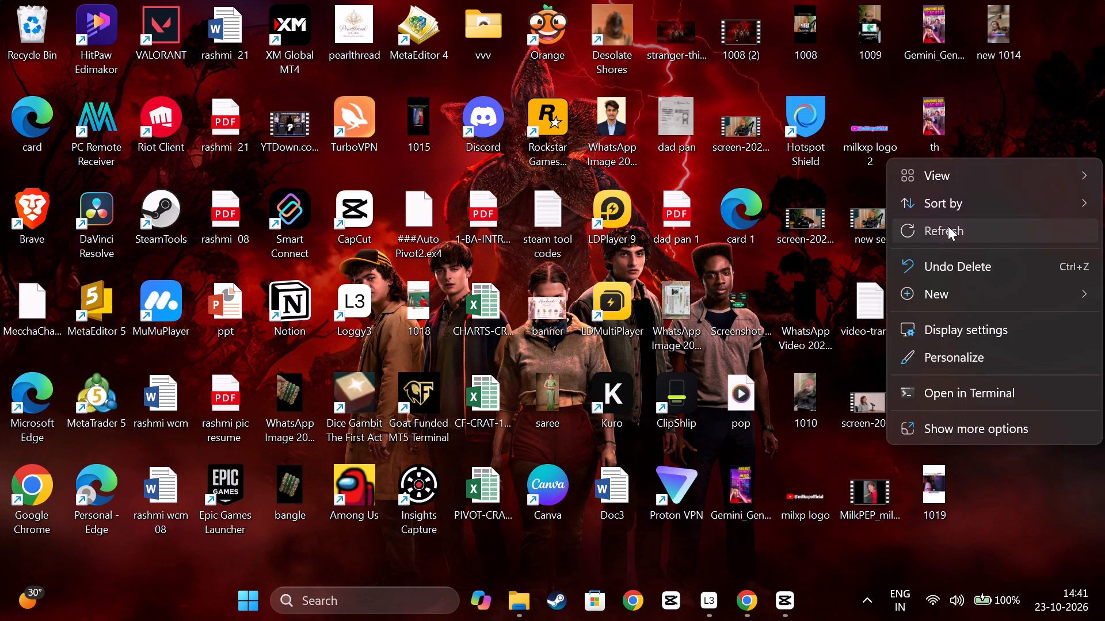